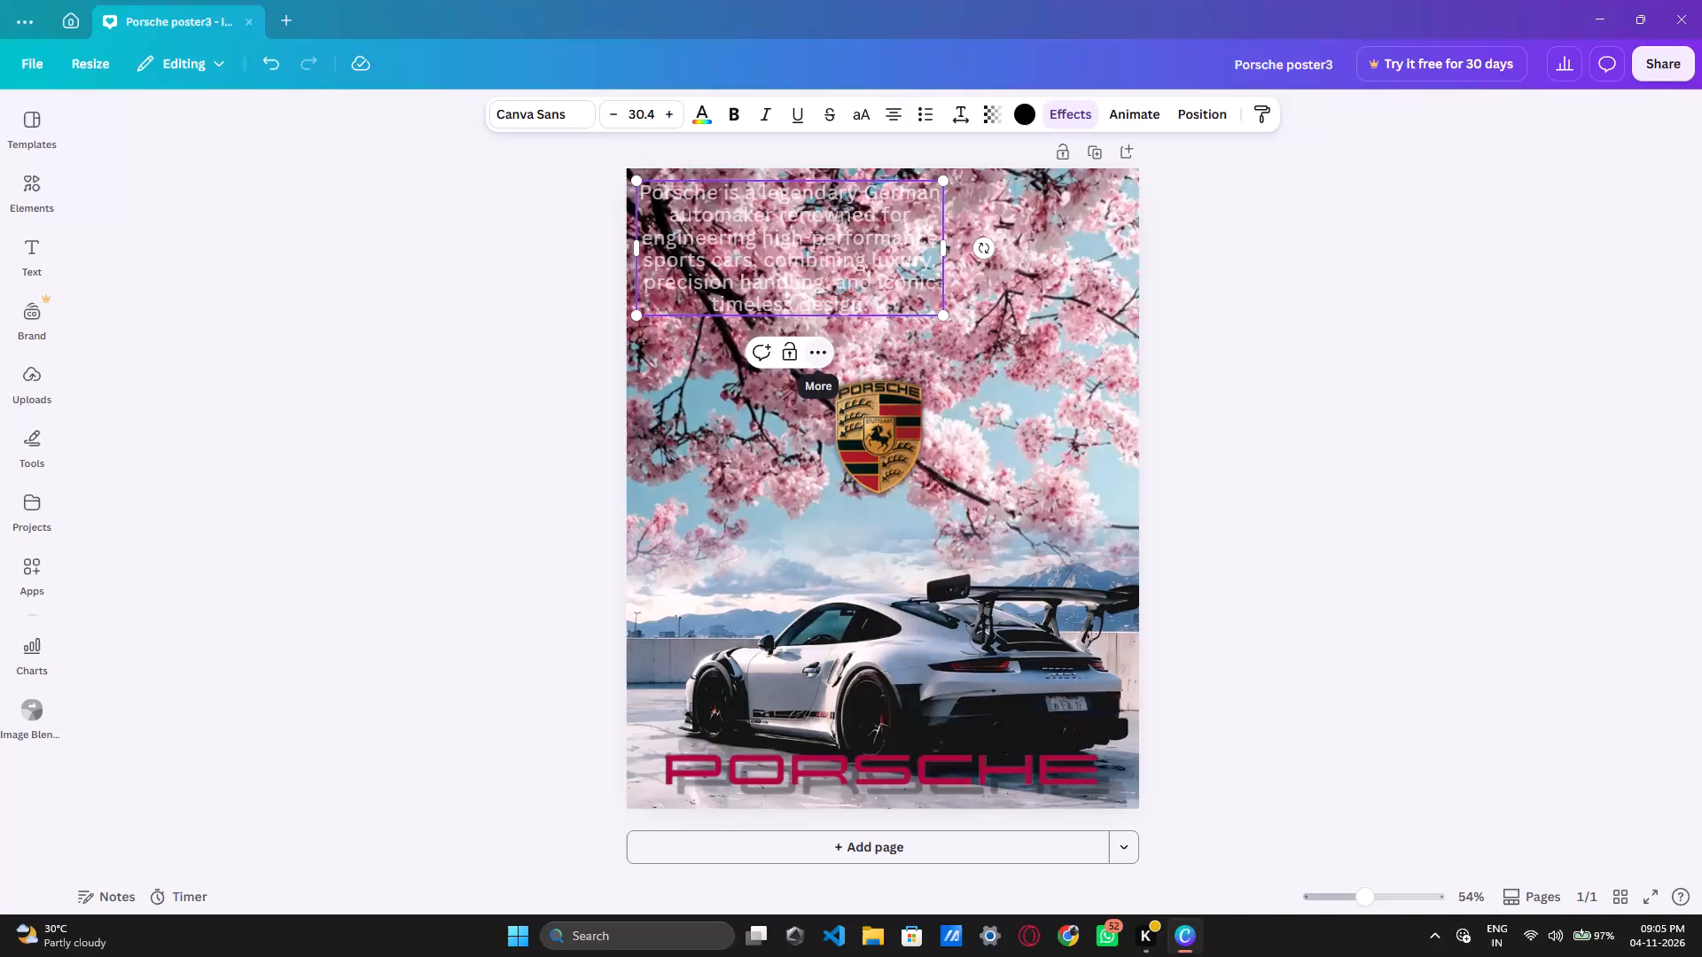
Delete the Porsche description paragraph at the top of the poster.
scroll(894, 621, down, 3)
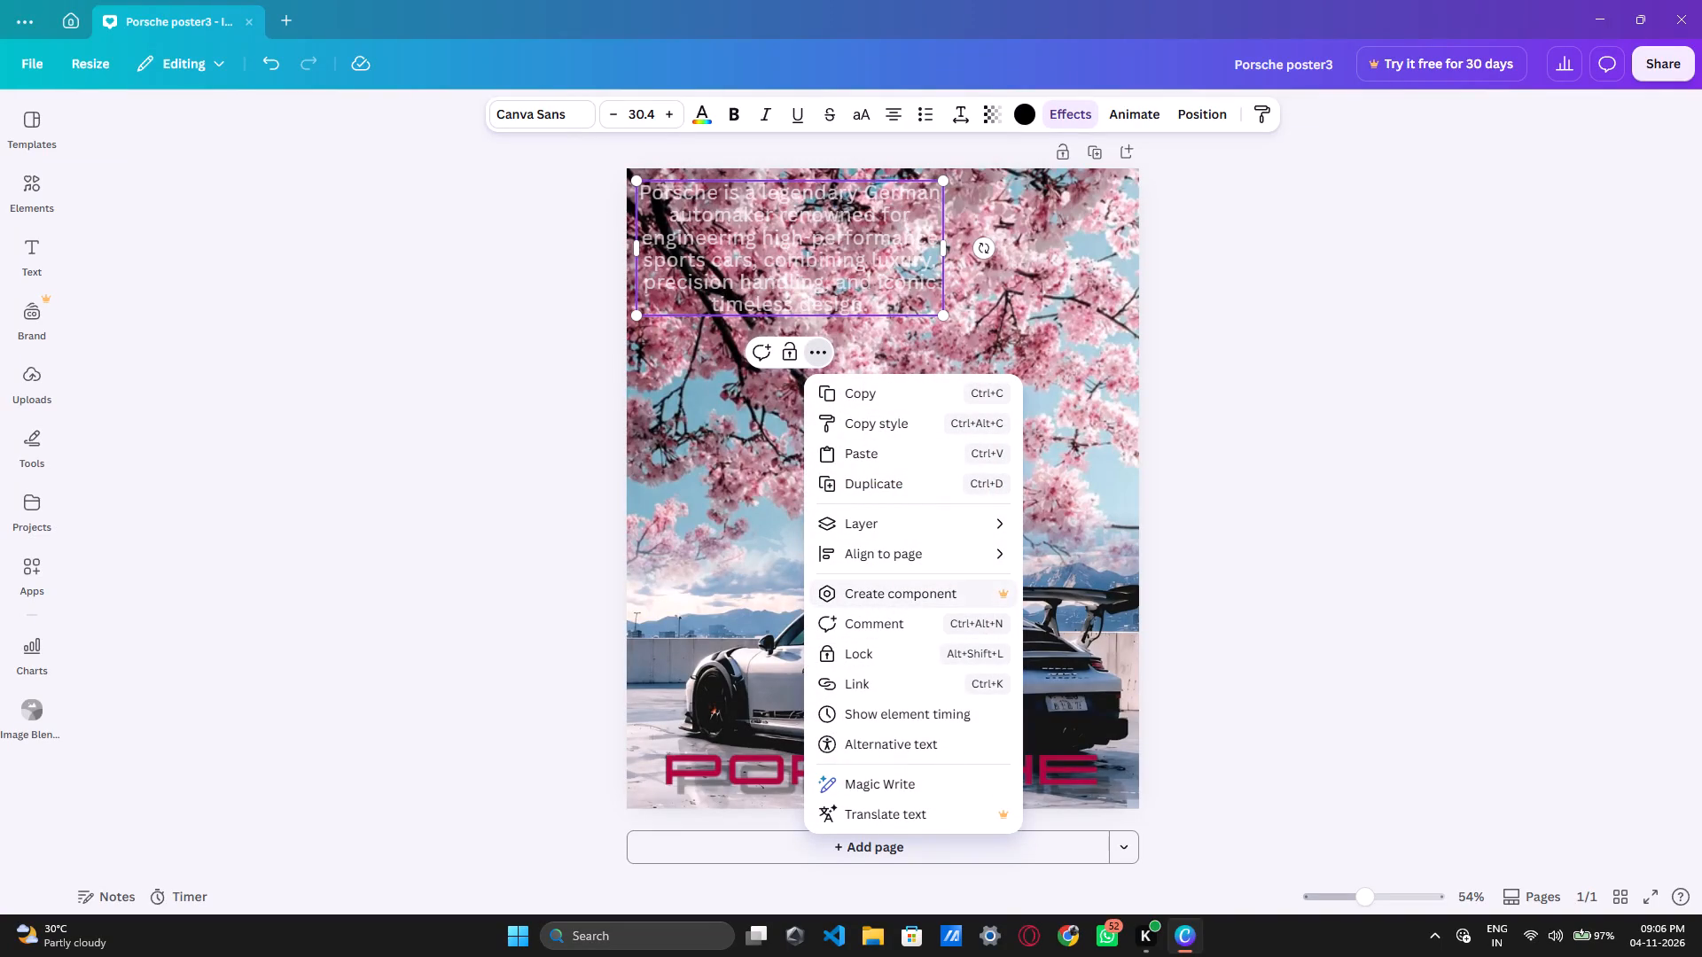
click(1529, 494)
click(798, 256)
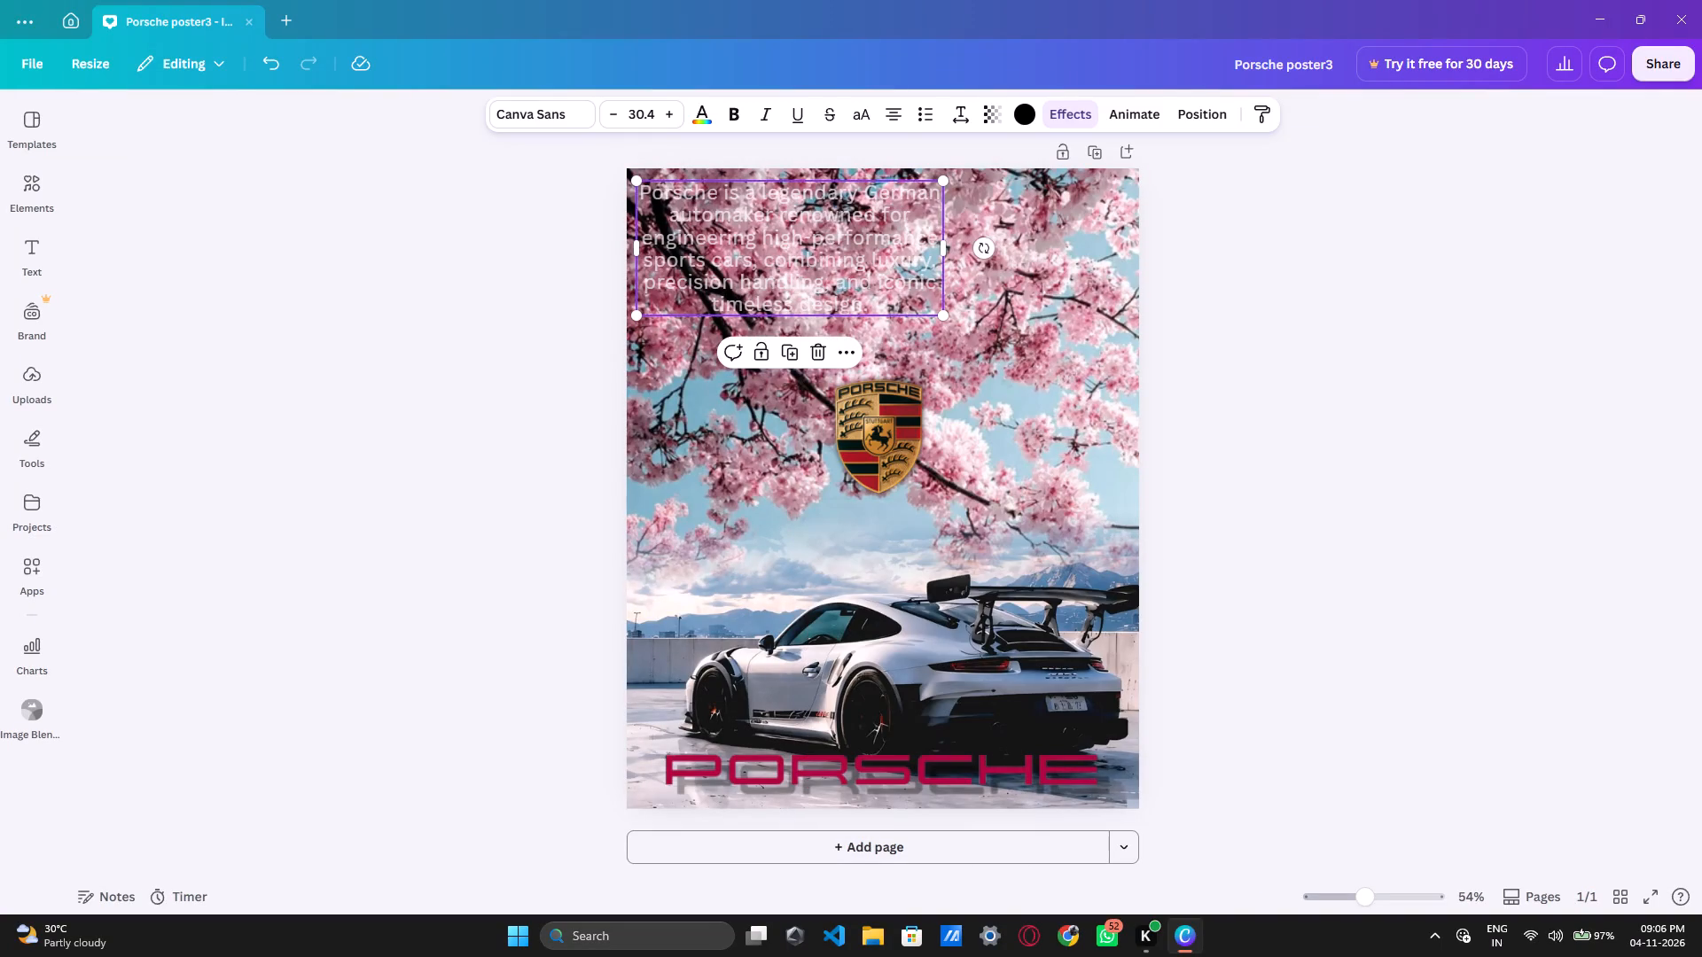
key(BackSpace)
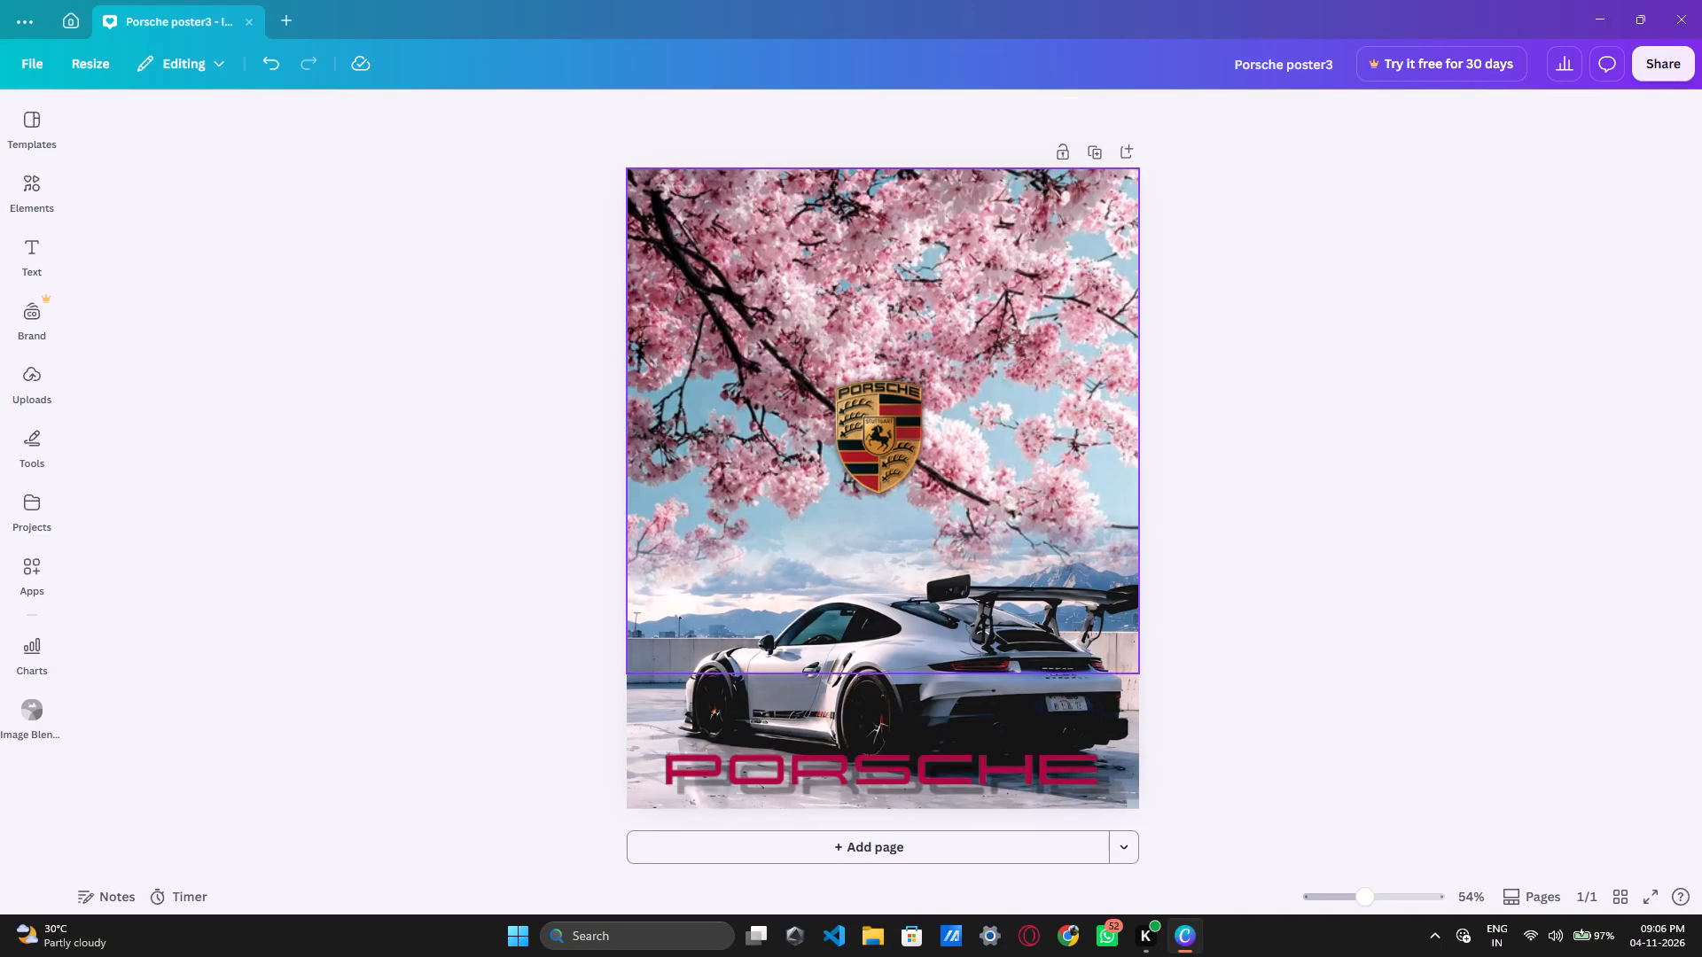
Shrink the Porsche crest slightly and move it from the poster's centre to its upper-left corner.
click(867, 462)
drag(950, 501, 938, 478)
drag(895, 446, 709, 251)
click(830, 328)
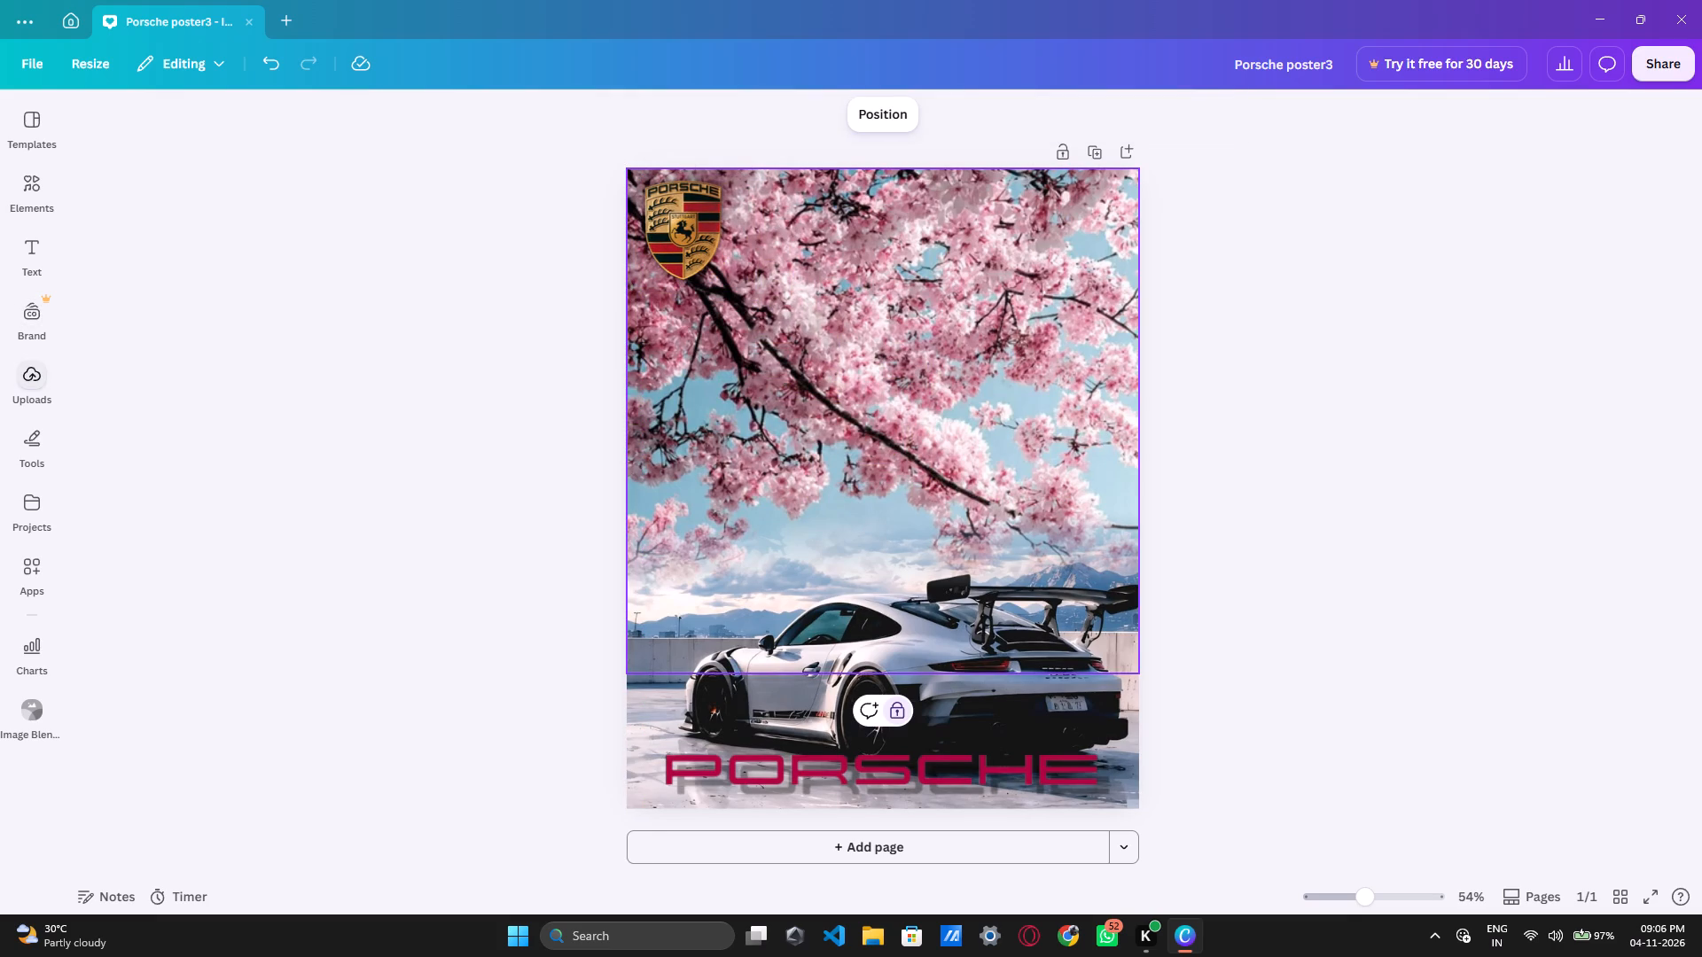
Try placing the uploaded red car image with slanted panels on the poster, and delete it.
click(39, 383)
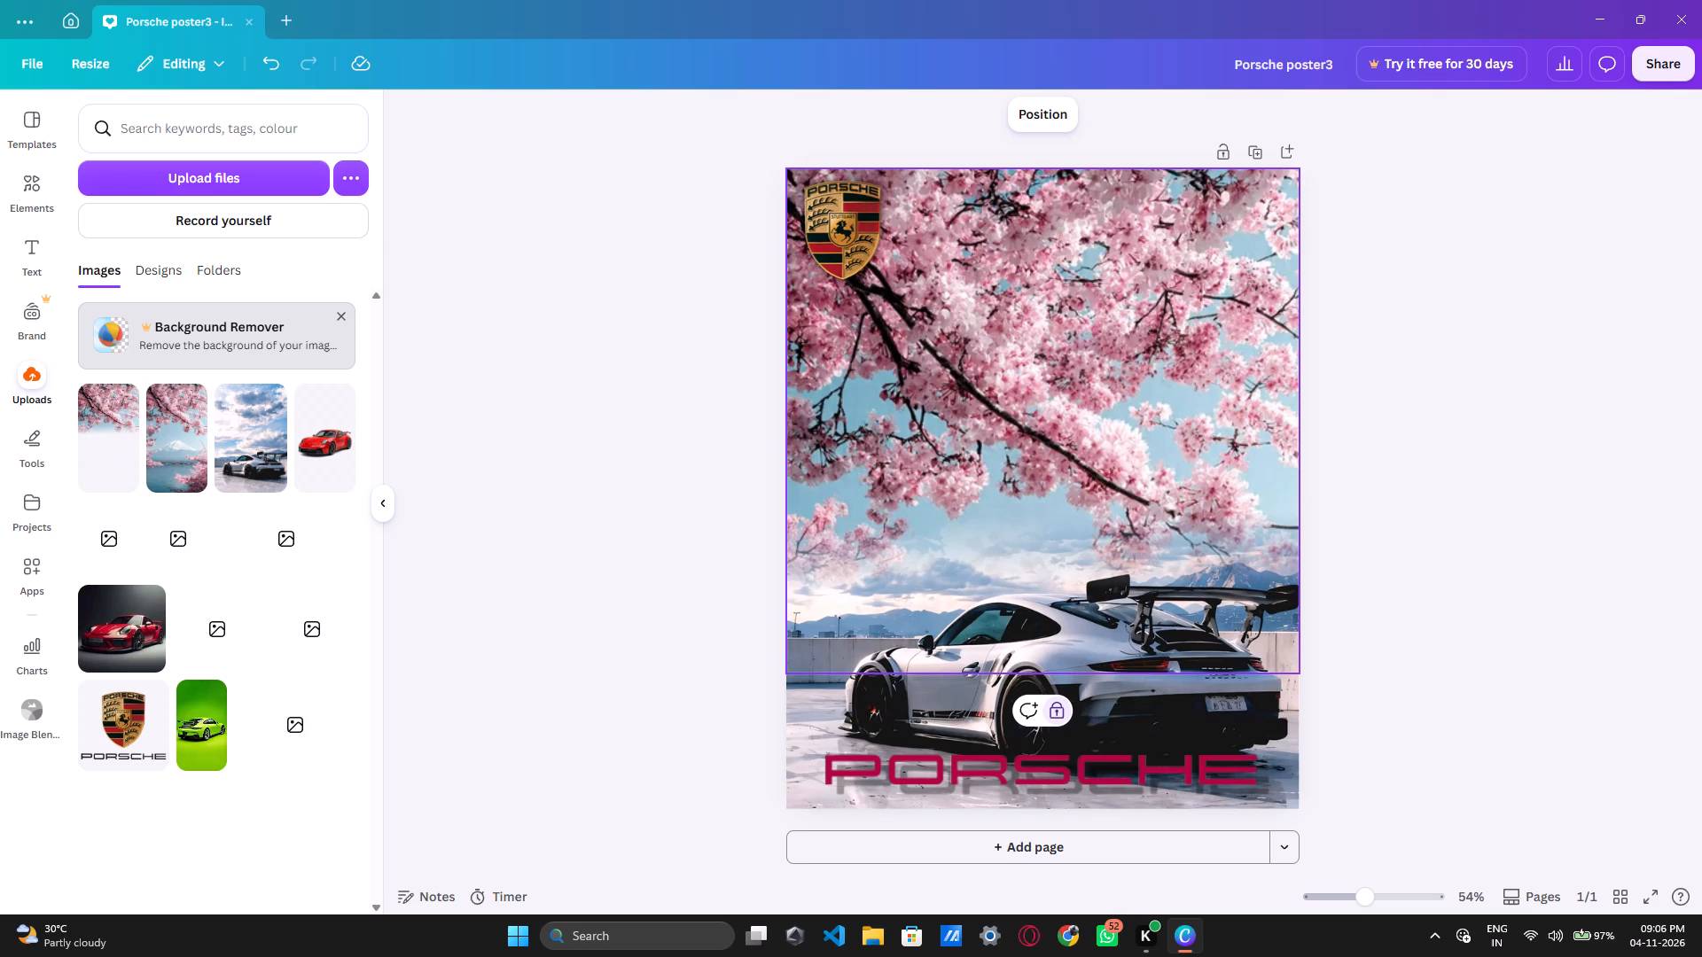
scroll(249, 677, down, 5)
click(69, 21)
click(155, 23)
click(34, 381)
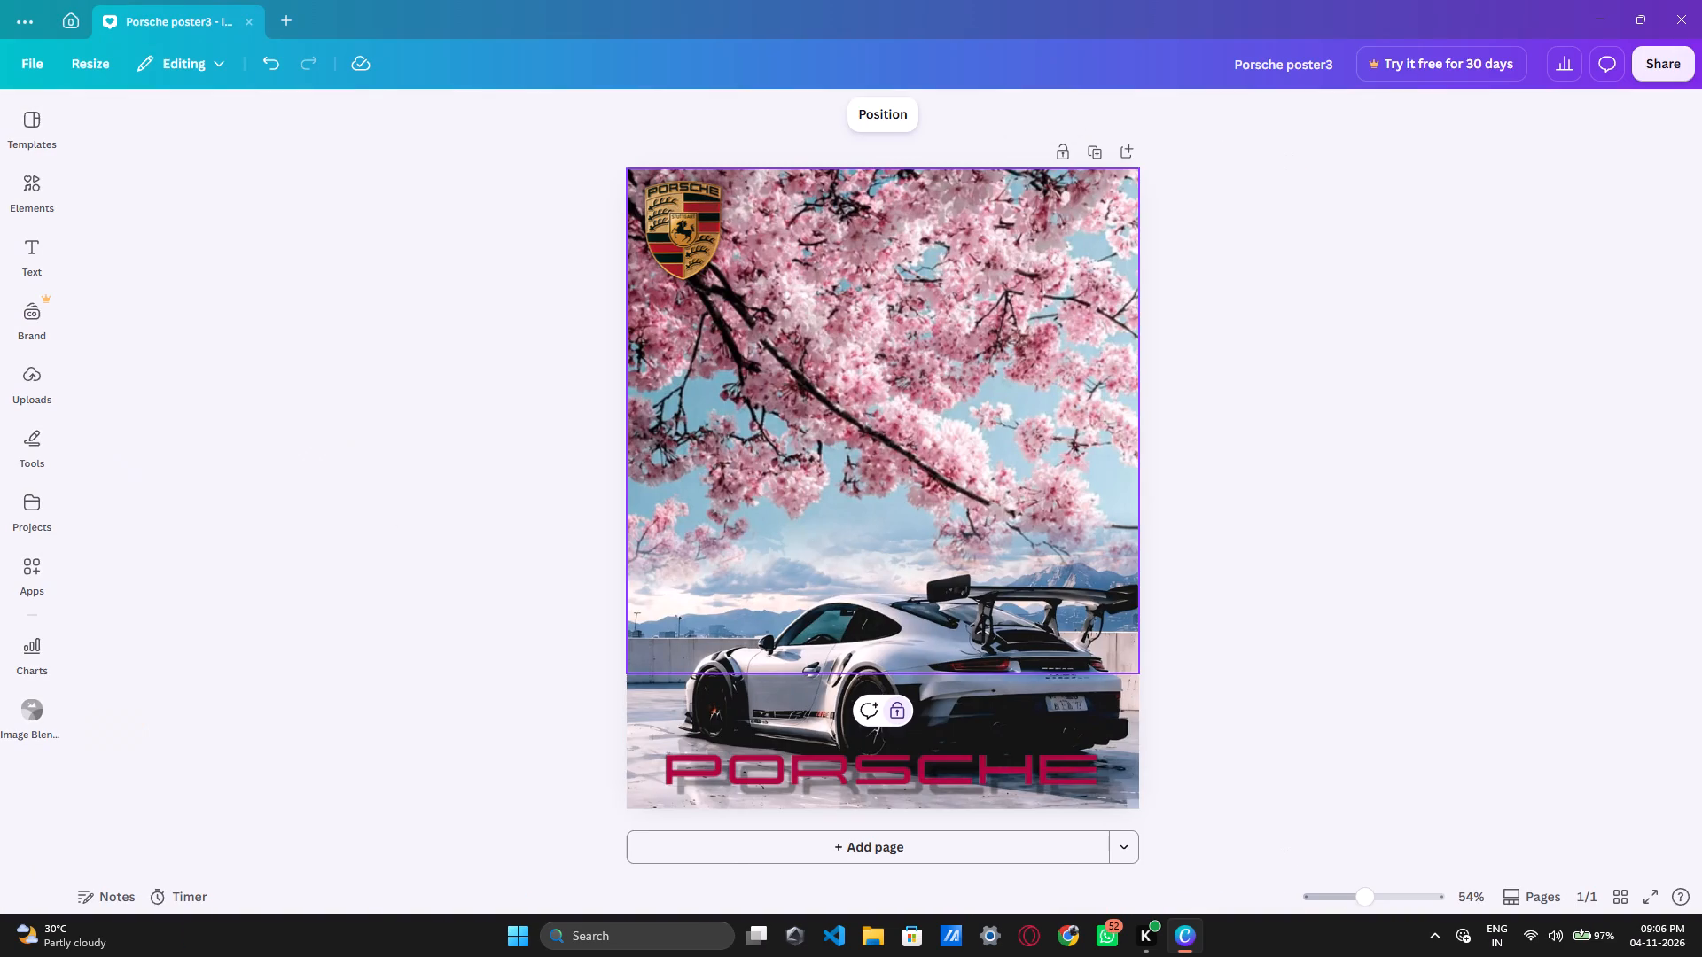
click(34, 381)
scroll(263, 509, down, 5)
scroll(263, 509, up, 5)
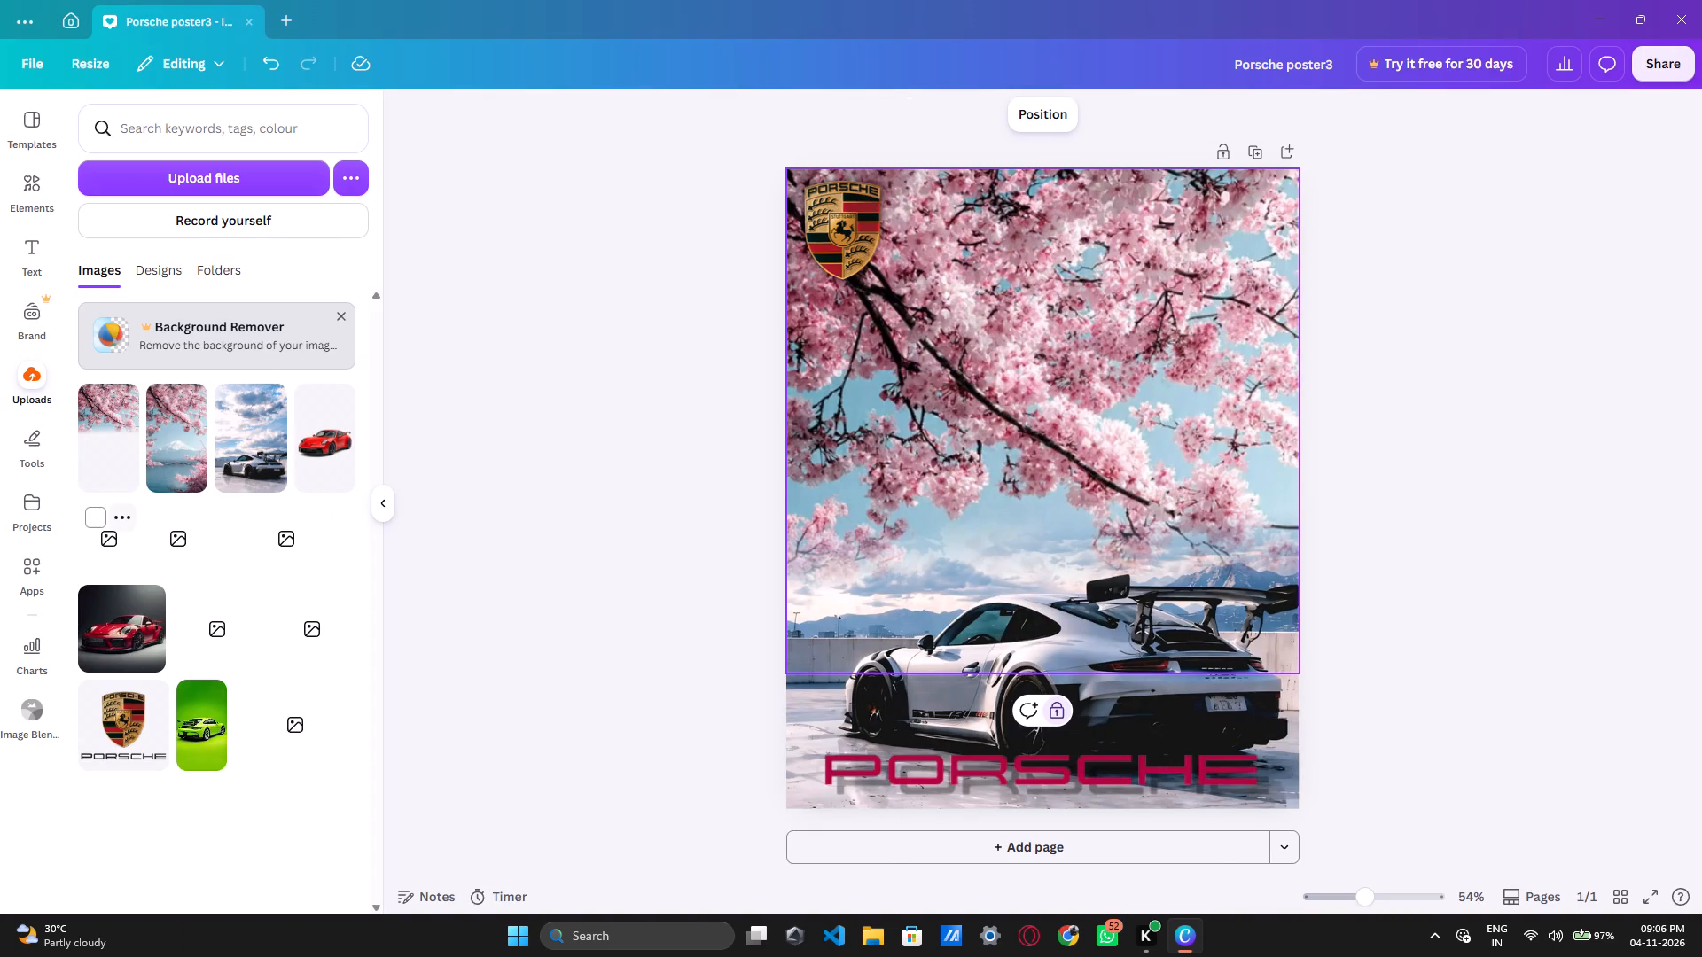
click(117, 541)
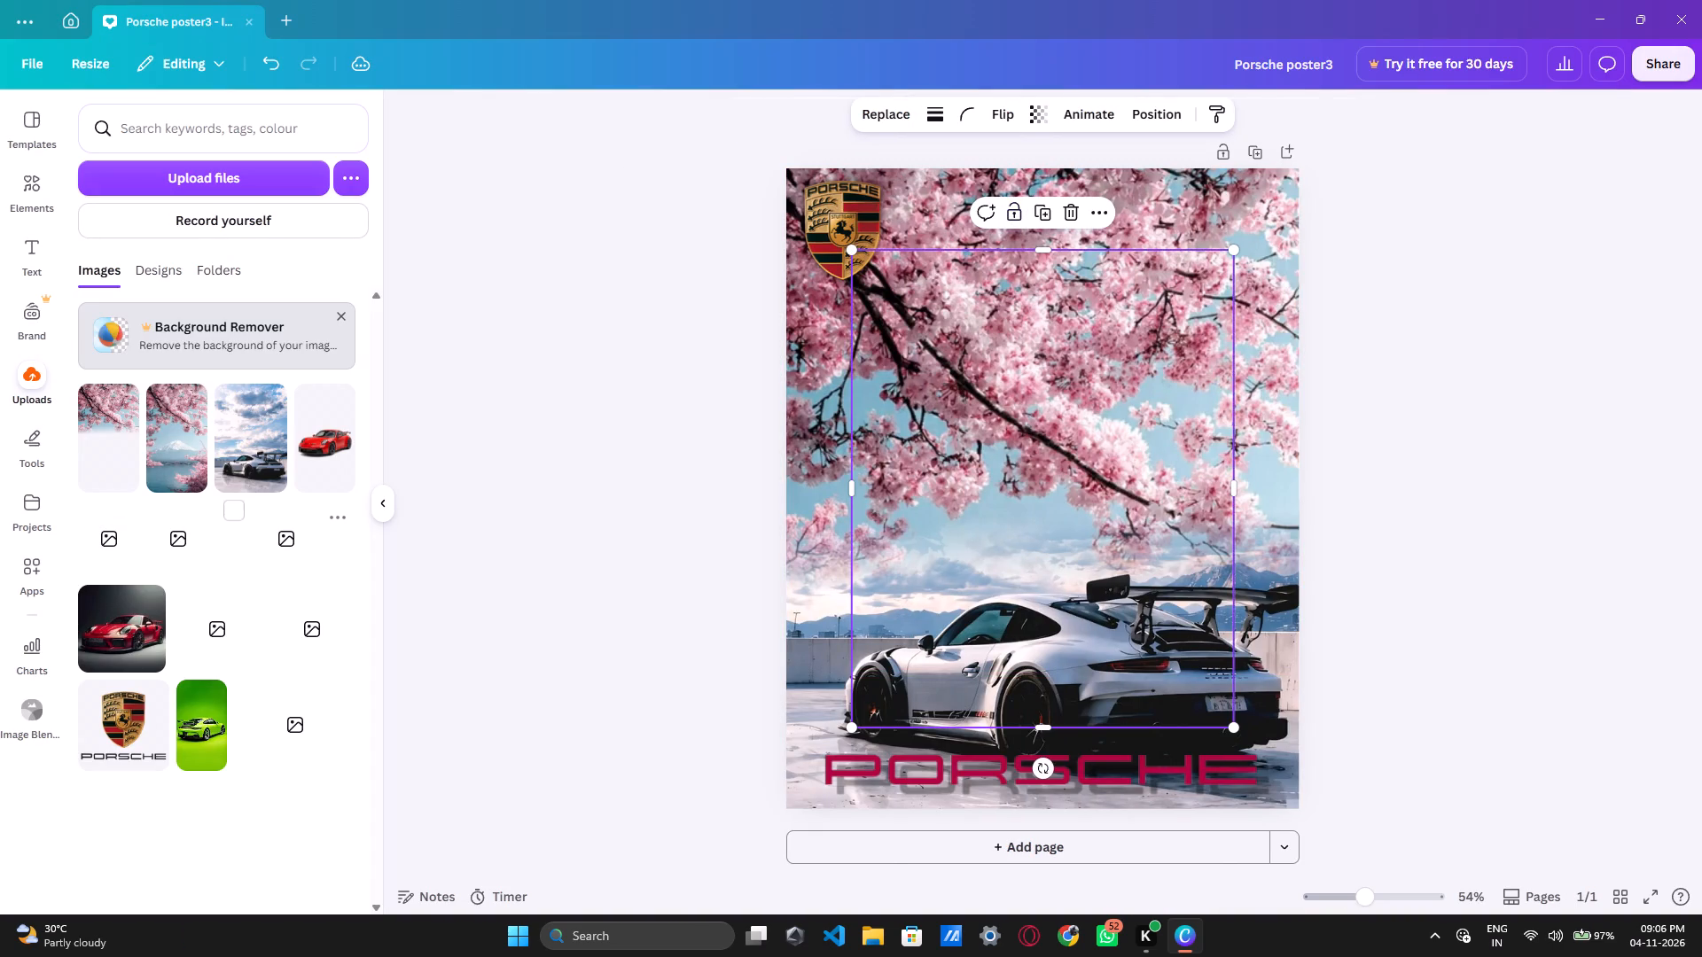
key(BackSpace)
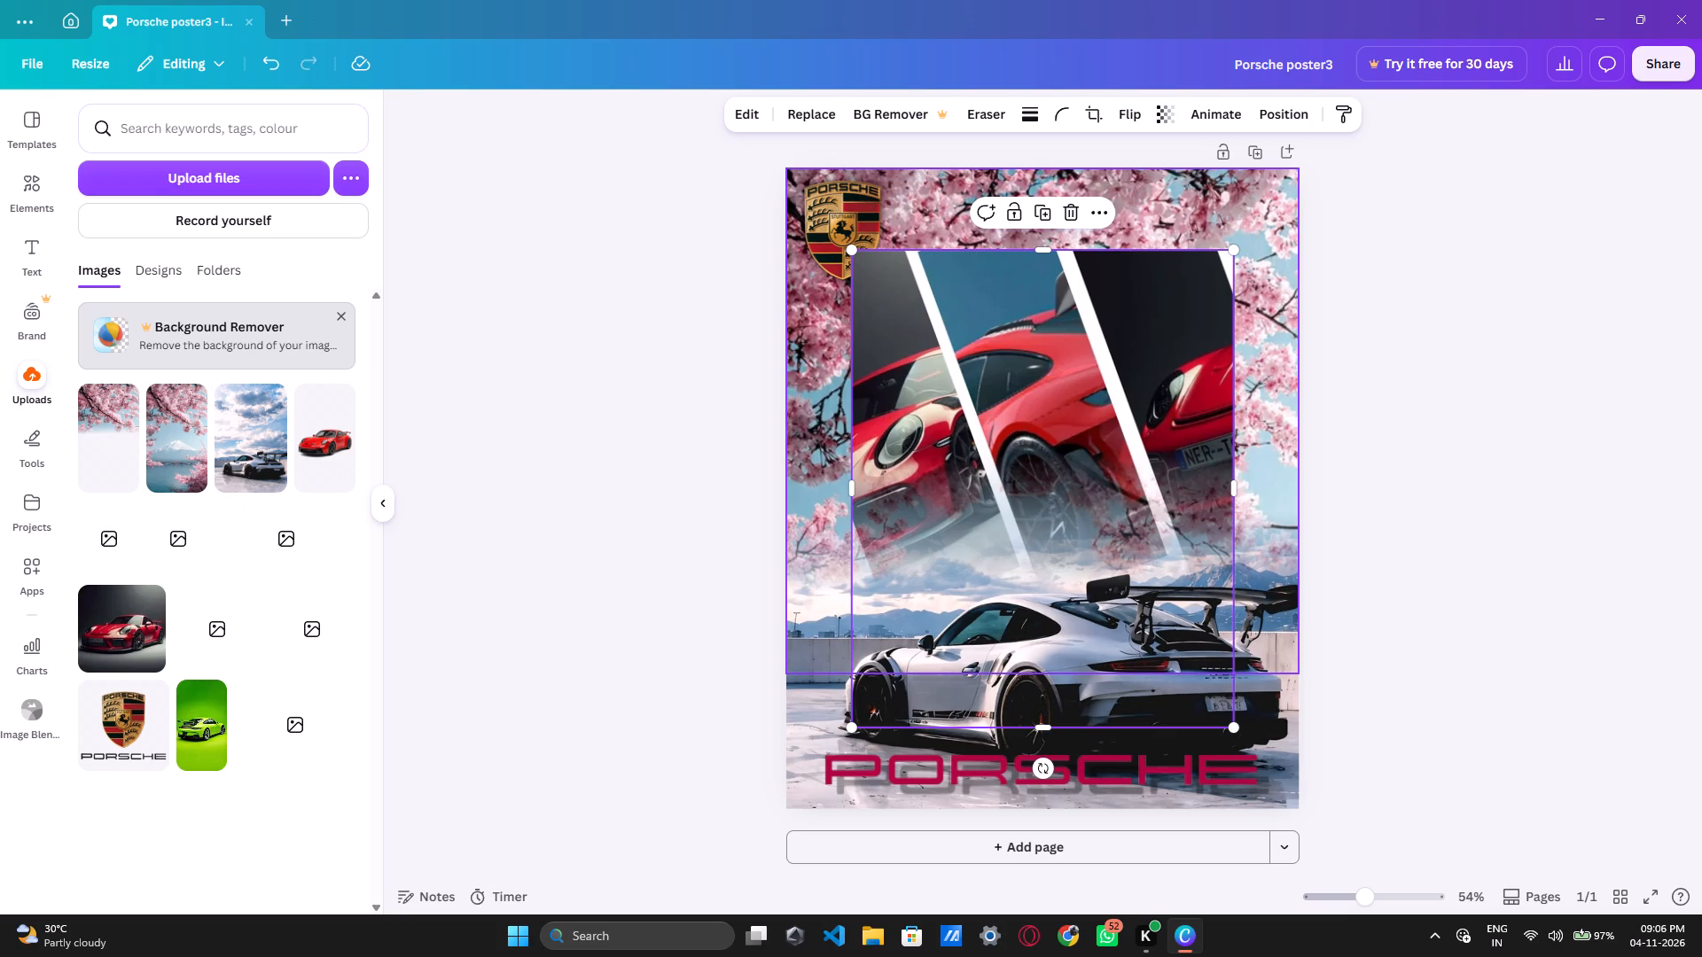
Add the uploaded black GT3RS logo to the poster and shrink it over the cherry blossoms.
click(223, 642)
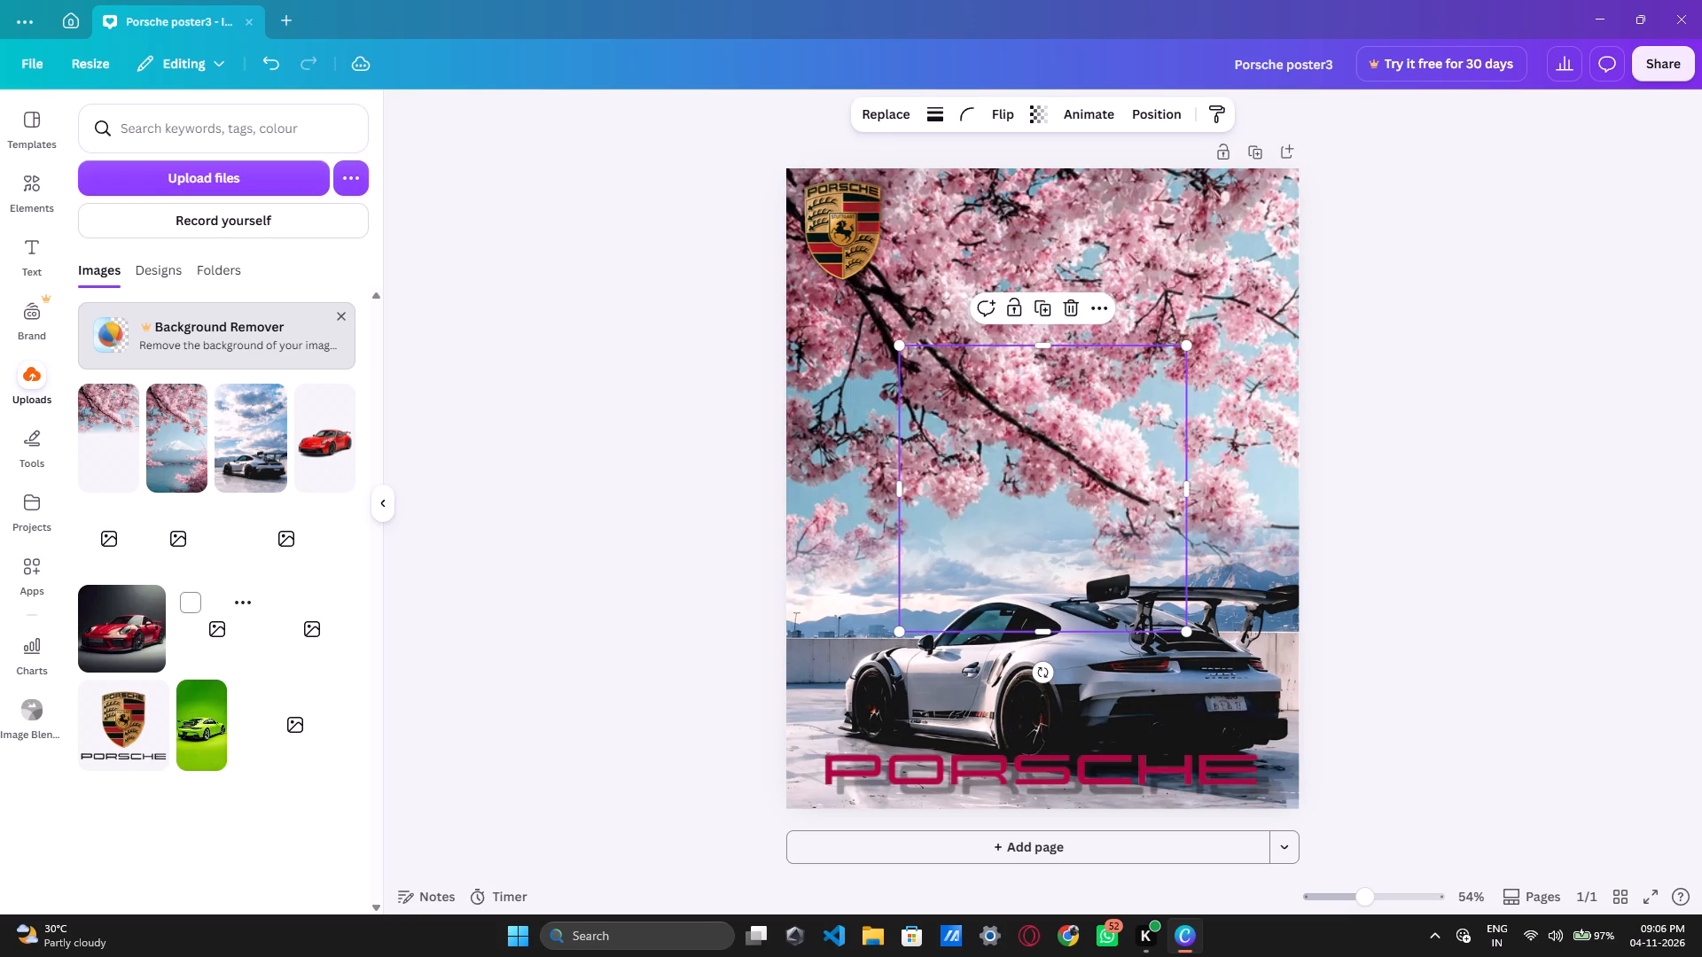
drag(1053, 492, 1003, 523)
drag(1020, 462, 1039, 428)
drag(1156, 629, 1113, 563)
click(1110, 560)
drag(1106, 554, 1086, 525)
click(985, 444)
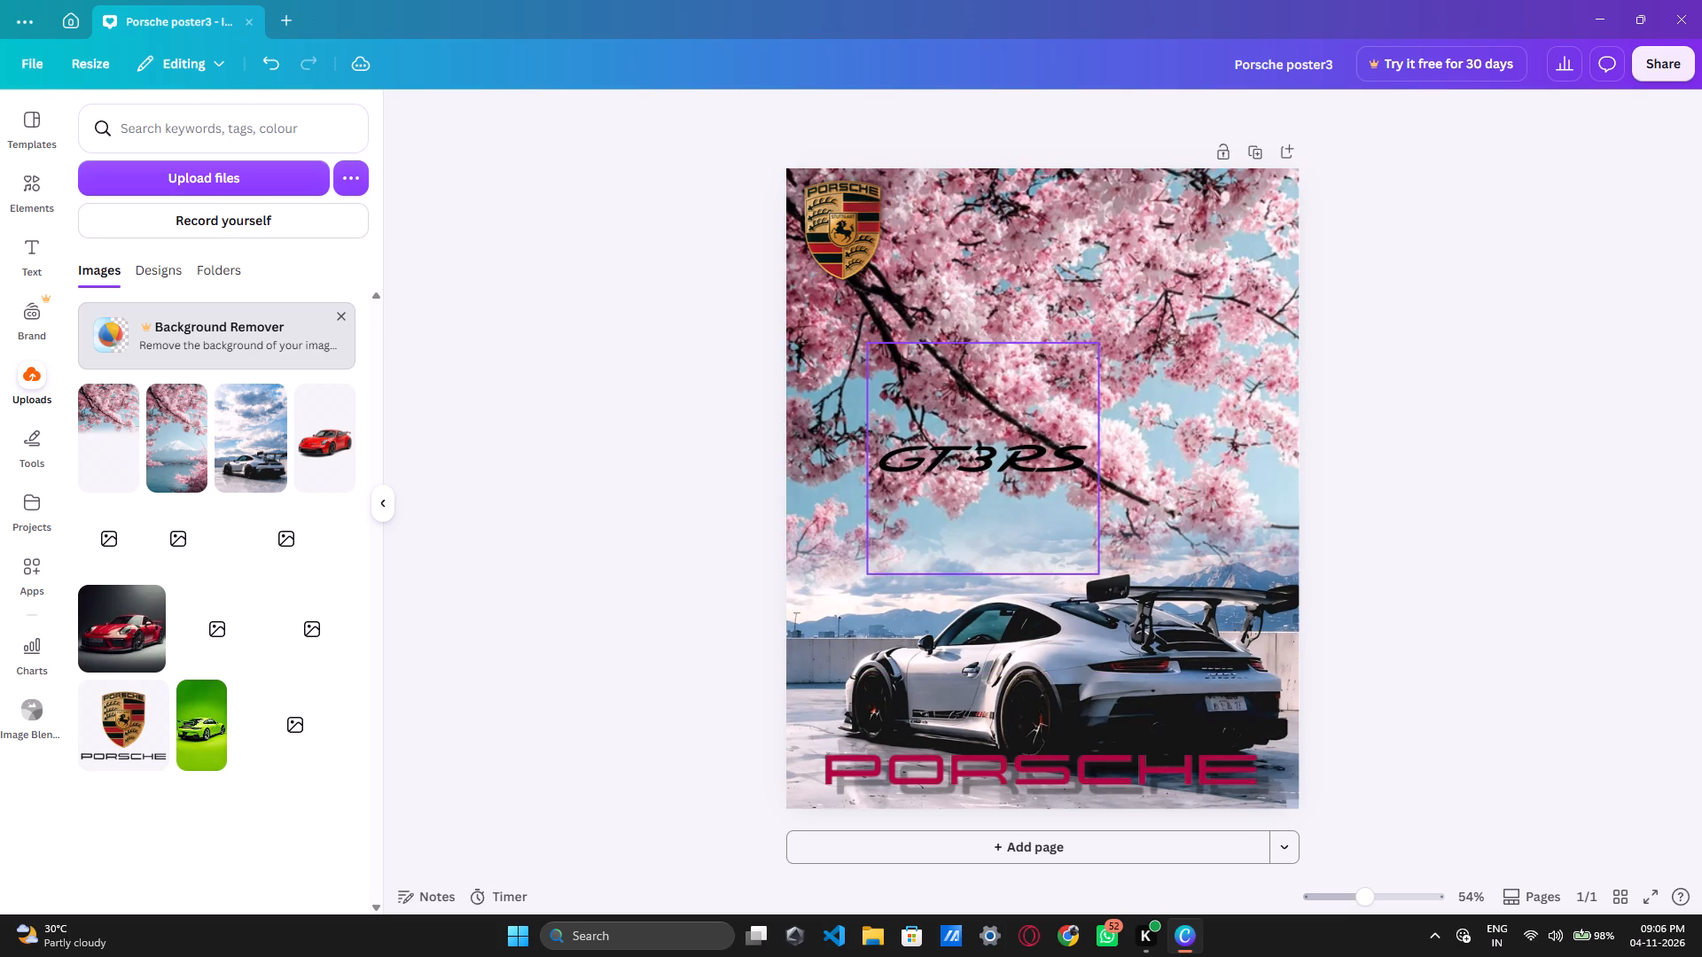
Enlarge the GT3RS logo and position it just above the car, near the poster's left edge.
click(1018, 471)
drag(1097, 570, 1267, 749)
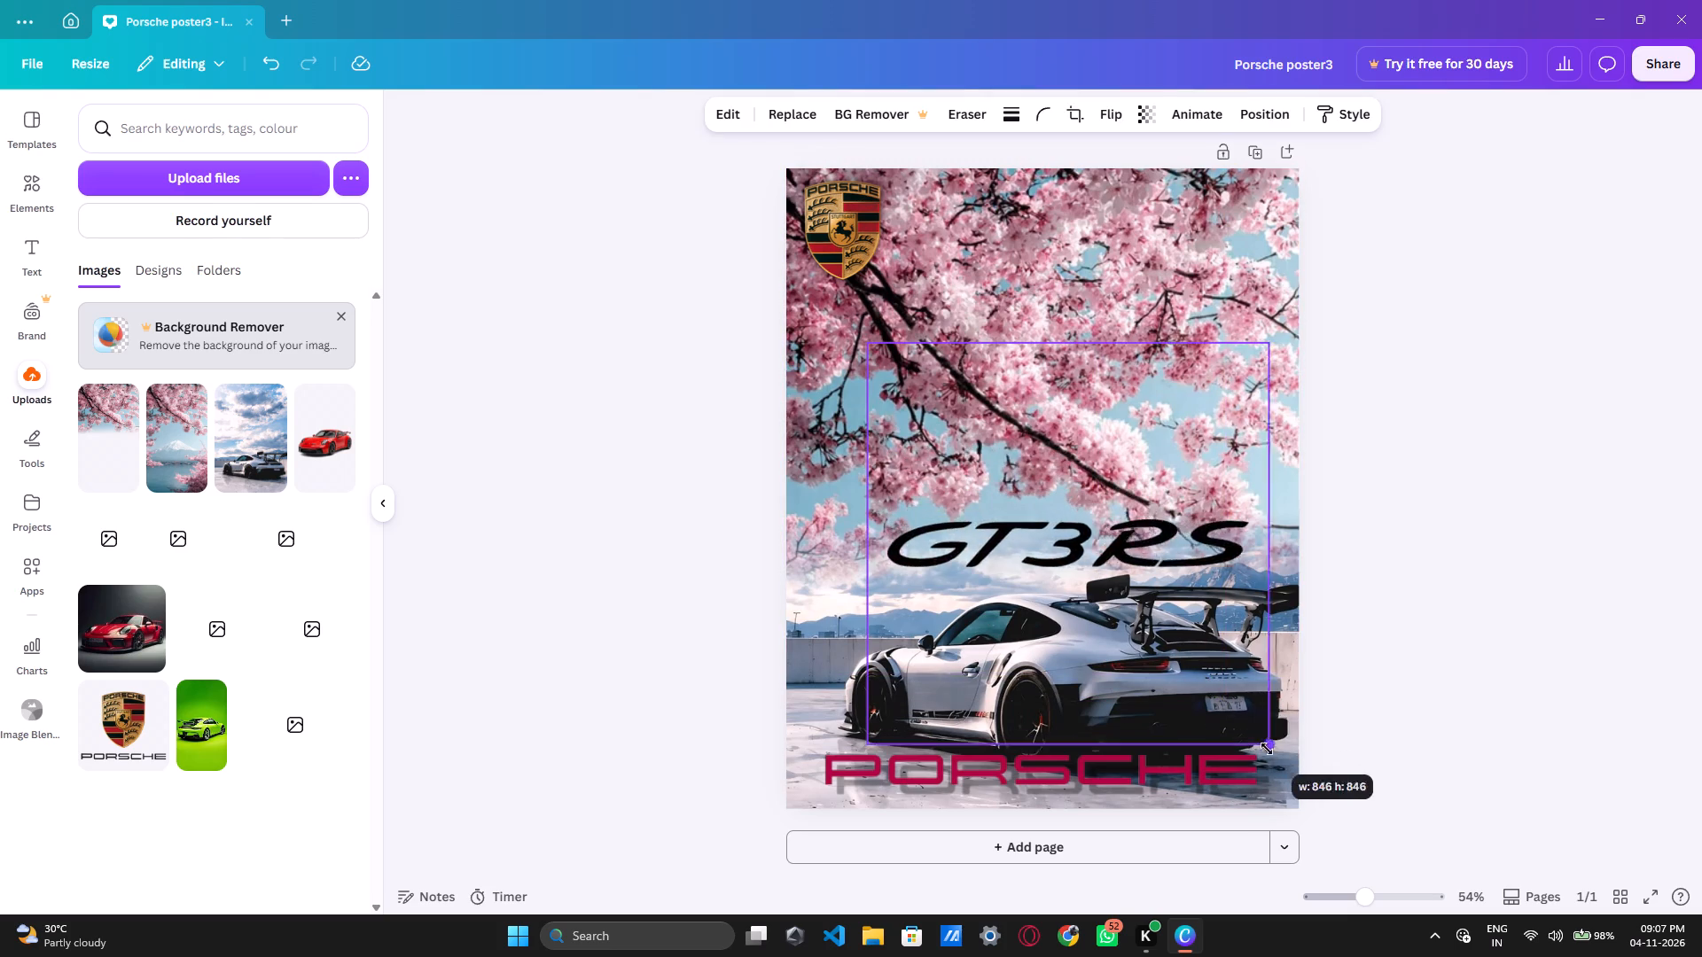
drag(1267, 749, 1214, 732)
drag(1047, 533, 1049, 447)
drag(1049, 423, 1066, 293)
drag(1067, 281, 977, 447)
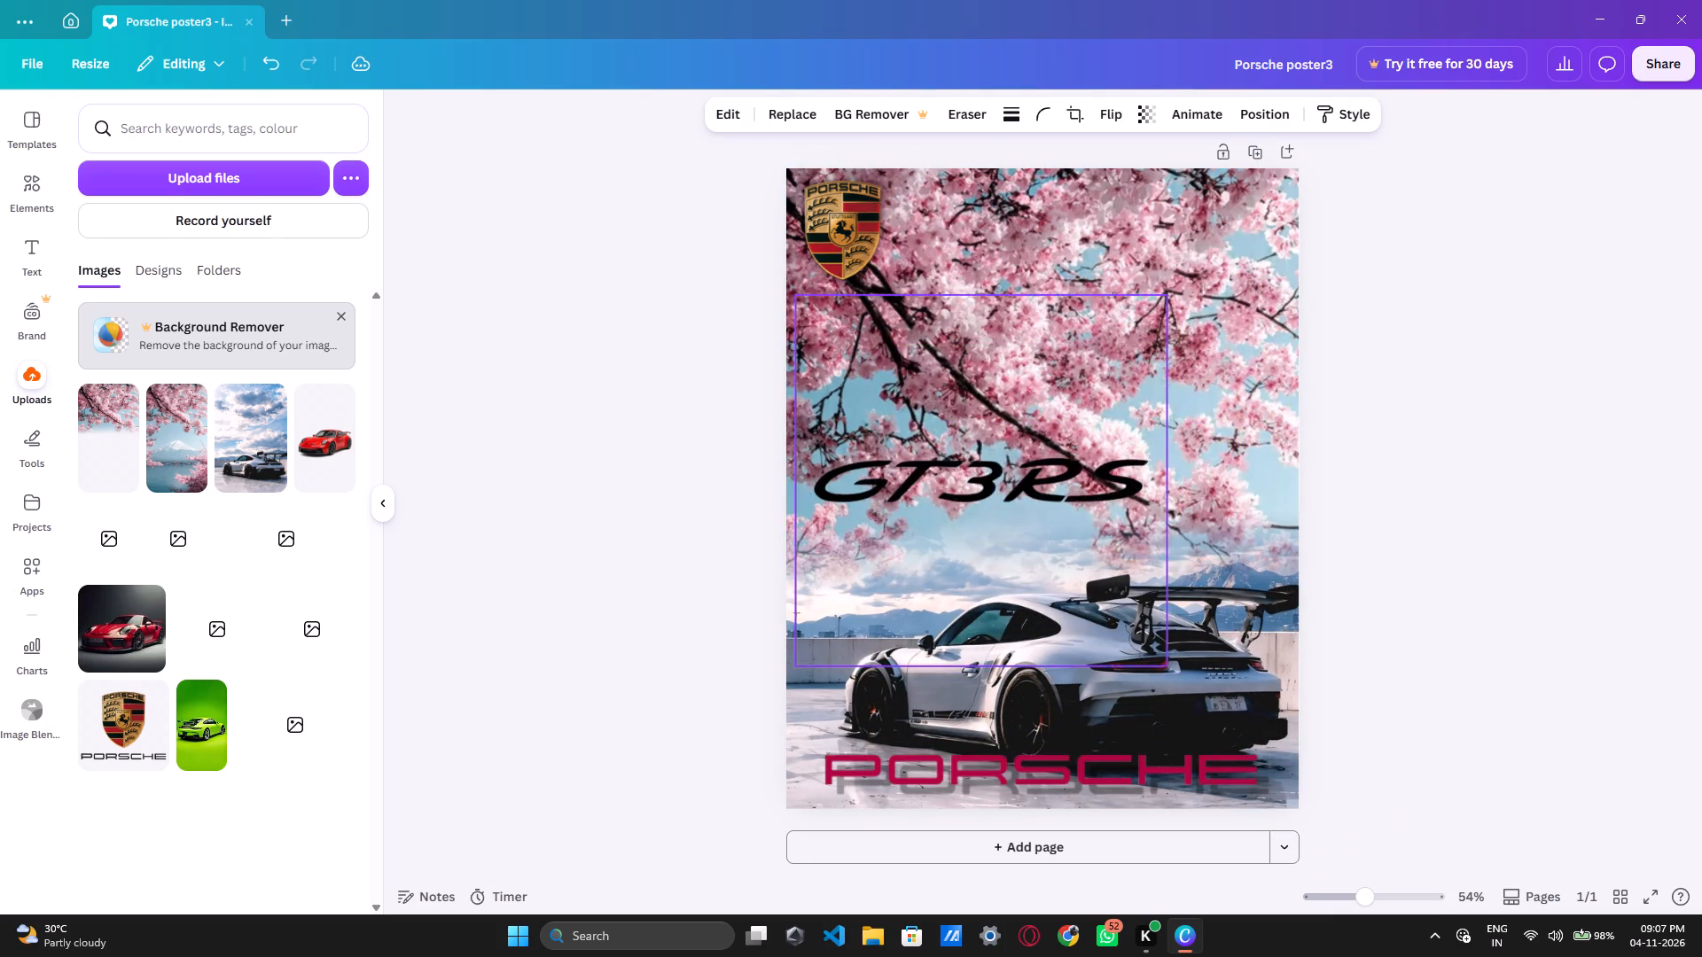
drag(977, 447, 959, 534)
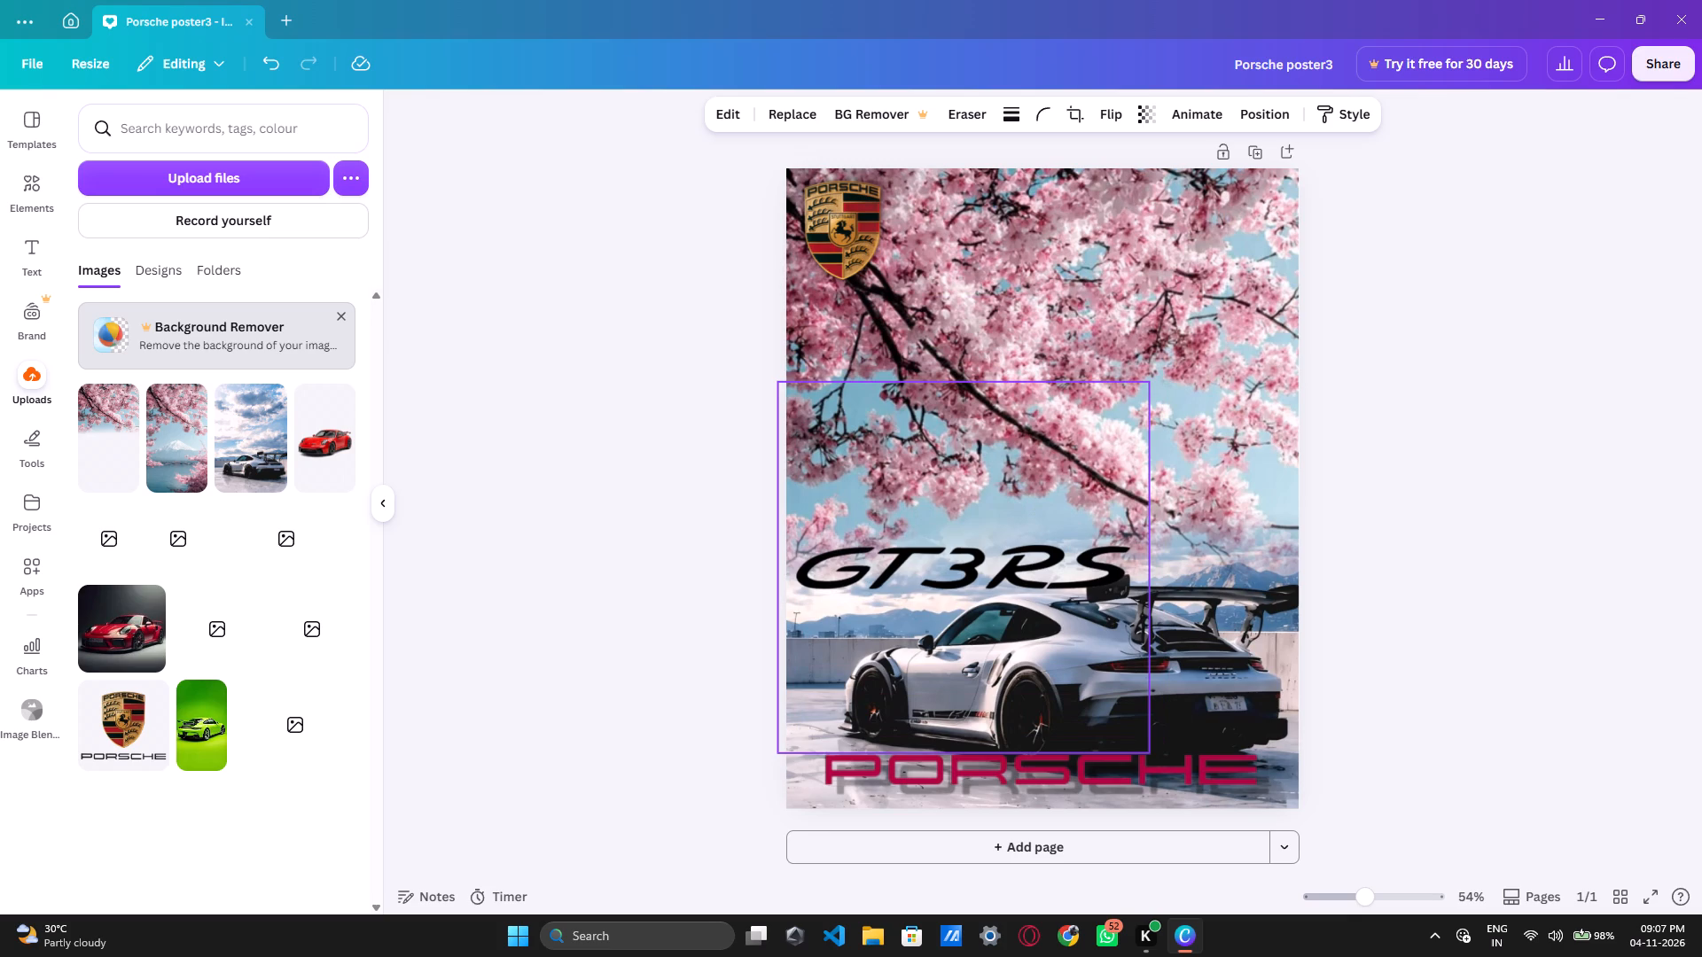
drag(959, 534, 960, 514)
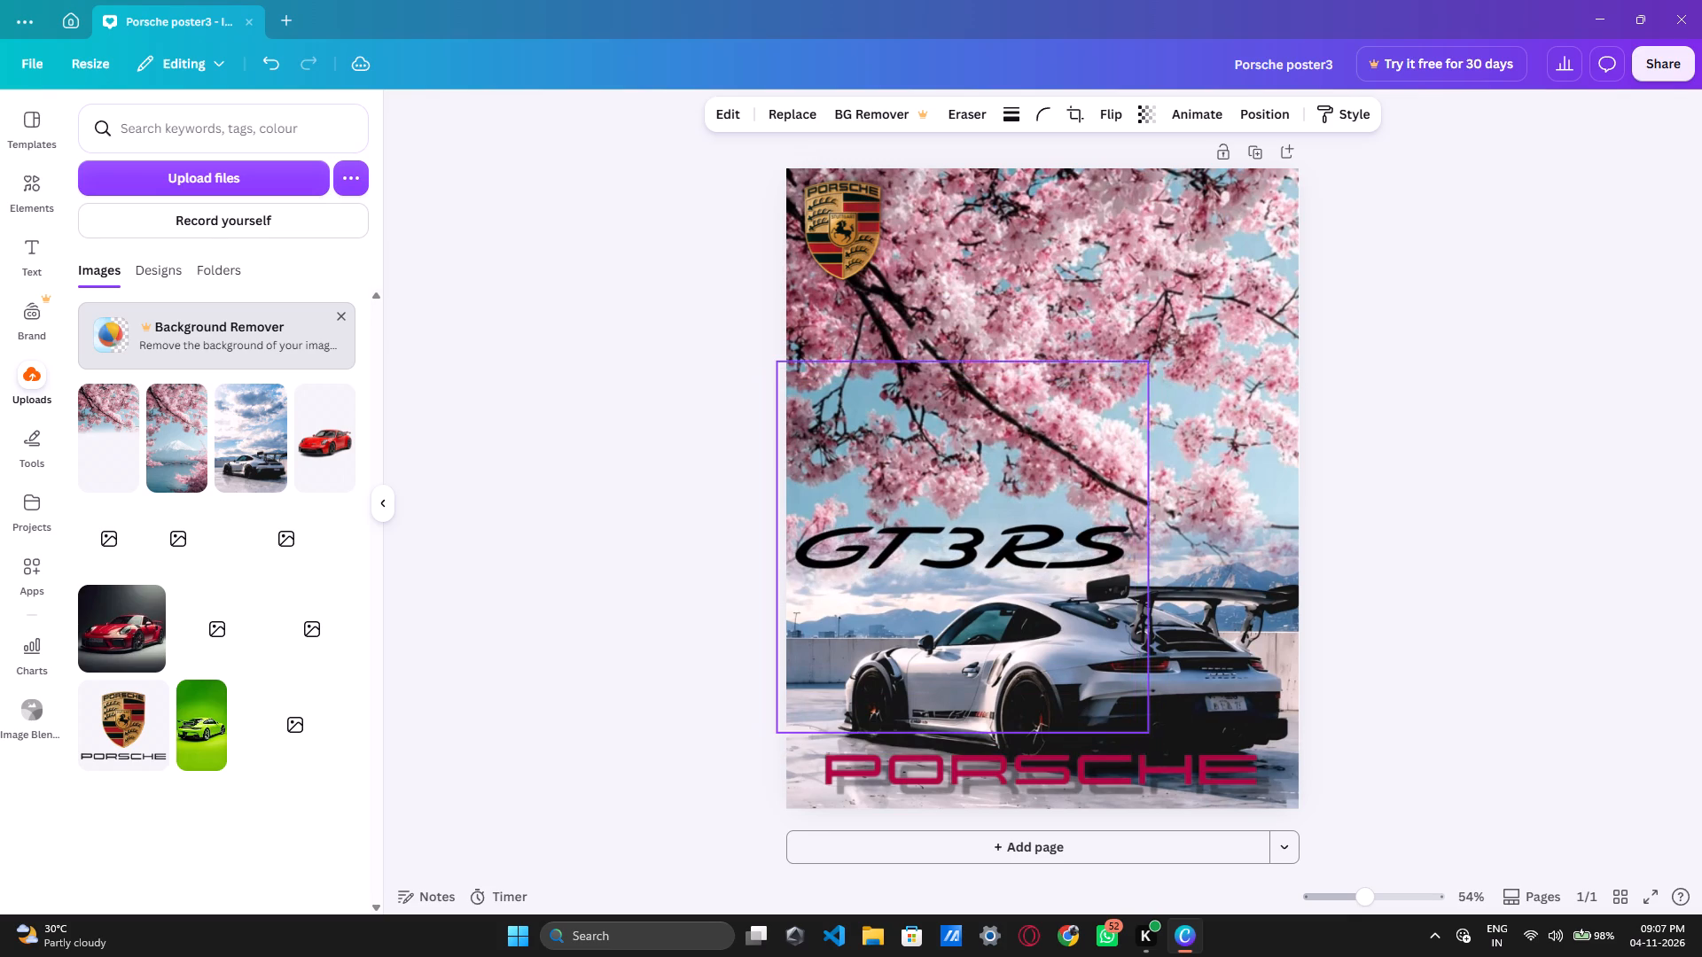
drag(960, 514, 958, 516)
Scale the GT3RS logo down slightly, crop the empty space above and below its lettering, and nudge it upward.
drag(1147, 360, 1104, 401)
drag(940, 408, 955, 529)
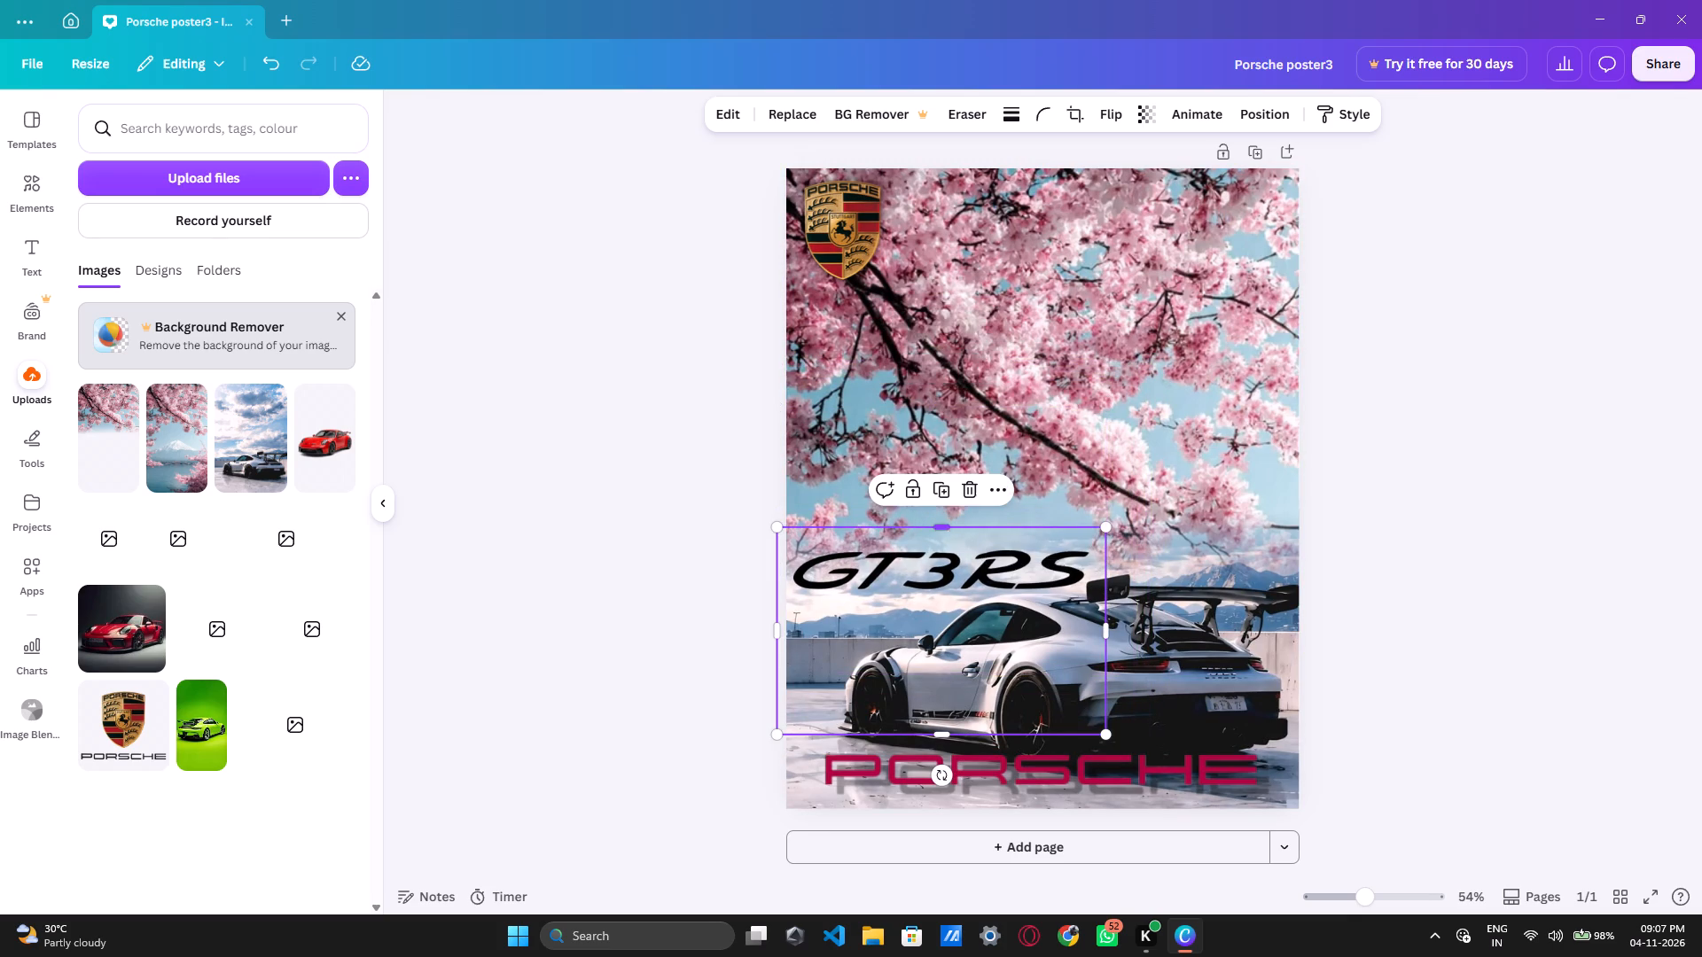
drag(946, 736, 935, 613)
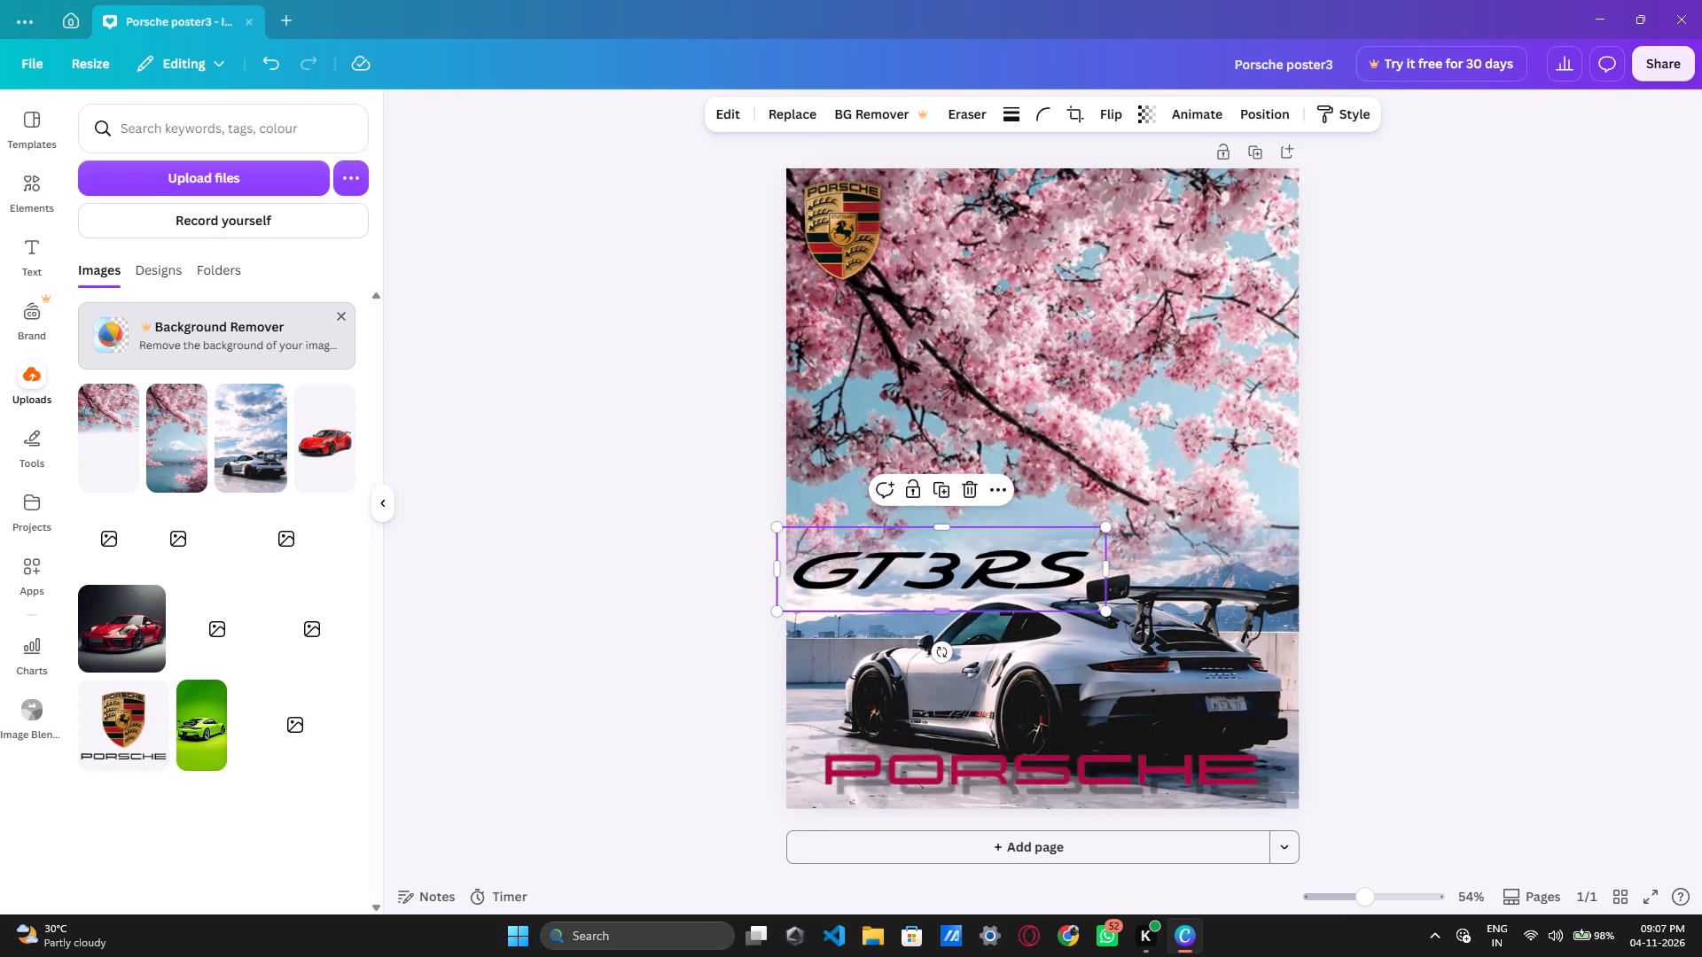
drag(941, 576, 941, 556)
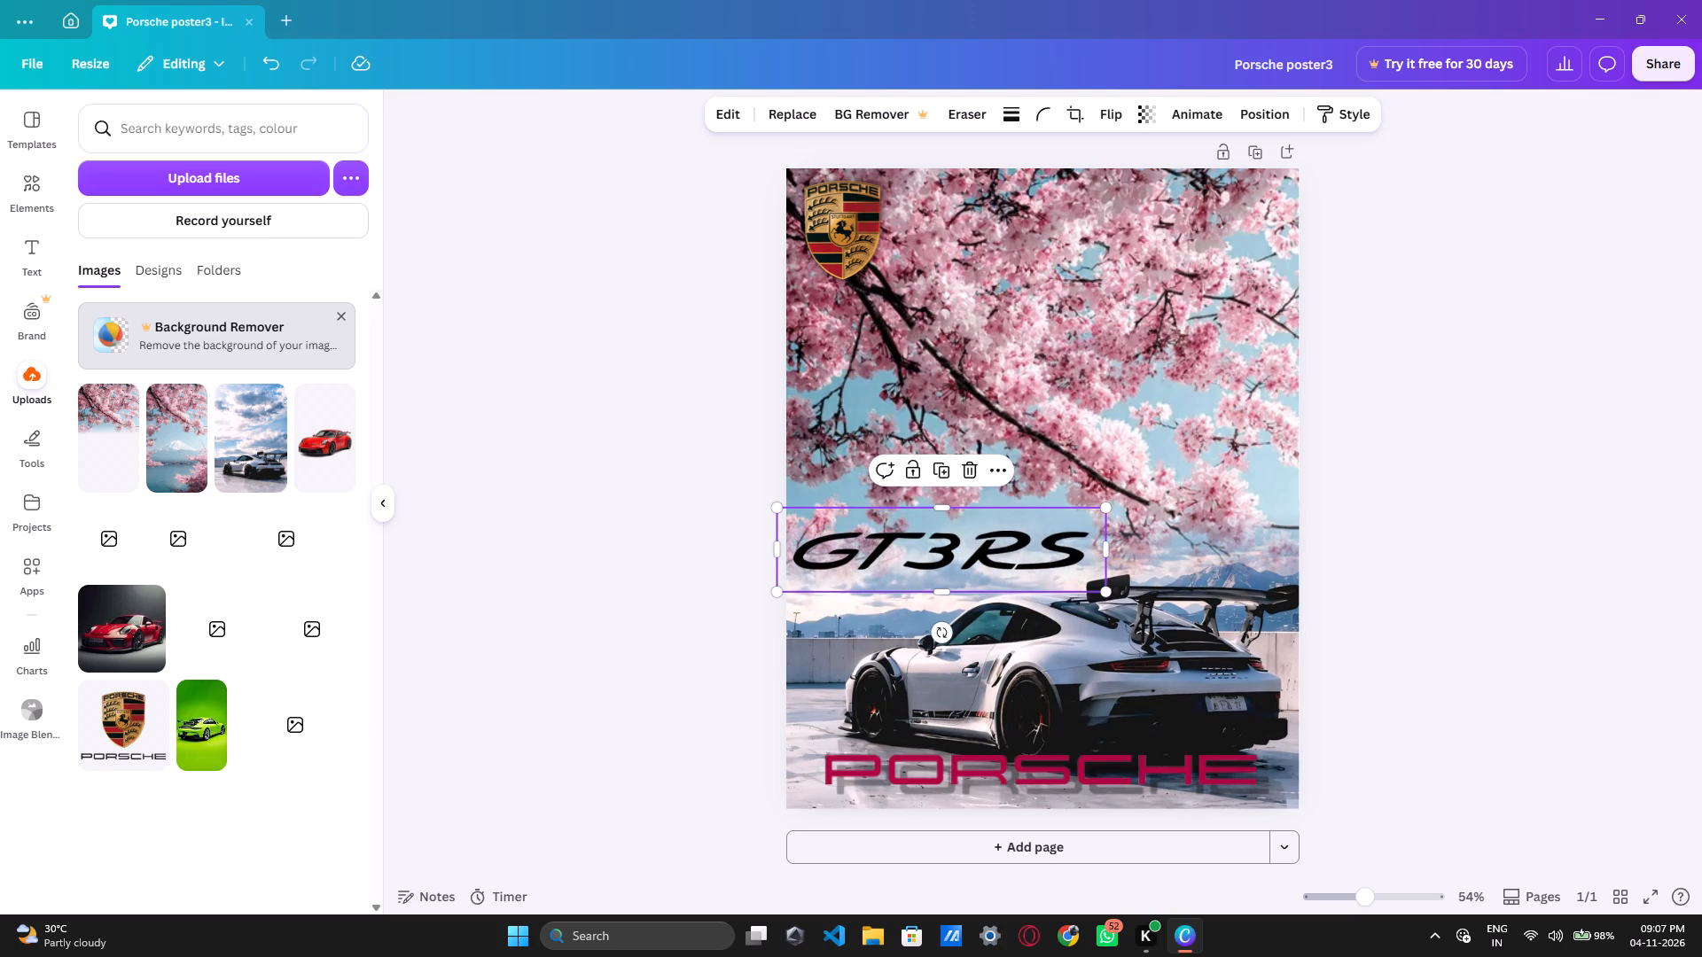
click(1470, 476)
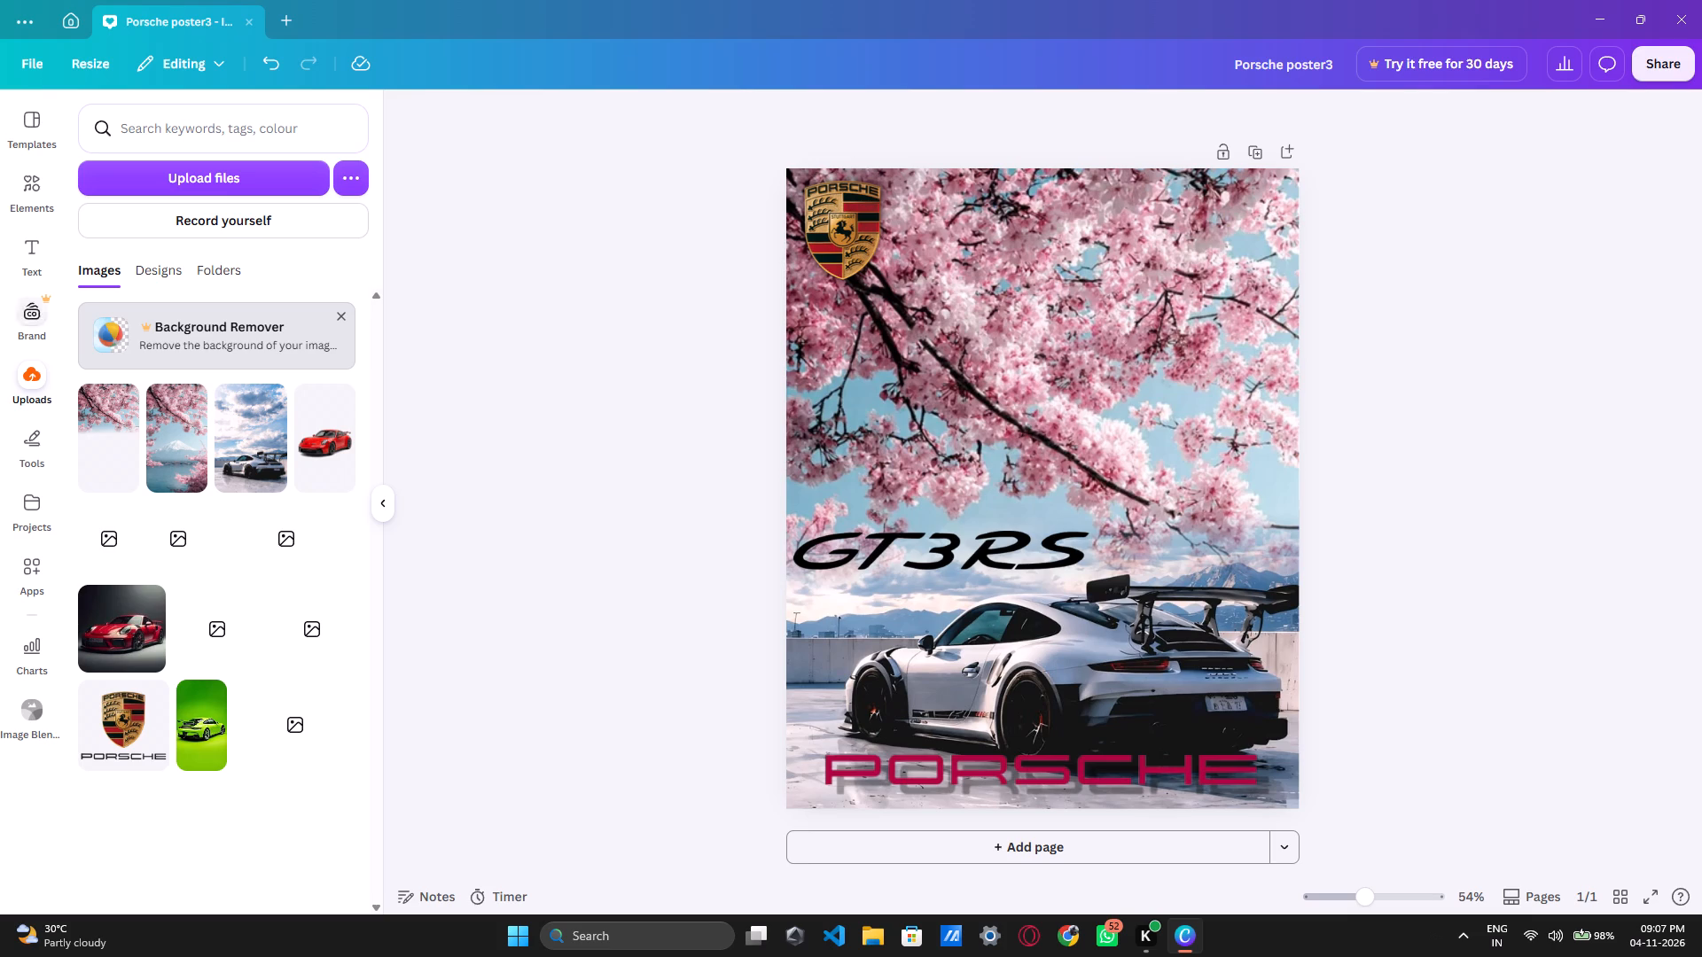
Add a dark square shape and reshape it into a bar about 1207 px wide and 51 px high along the poster's top edge.
click(33, 568)
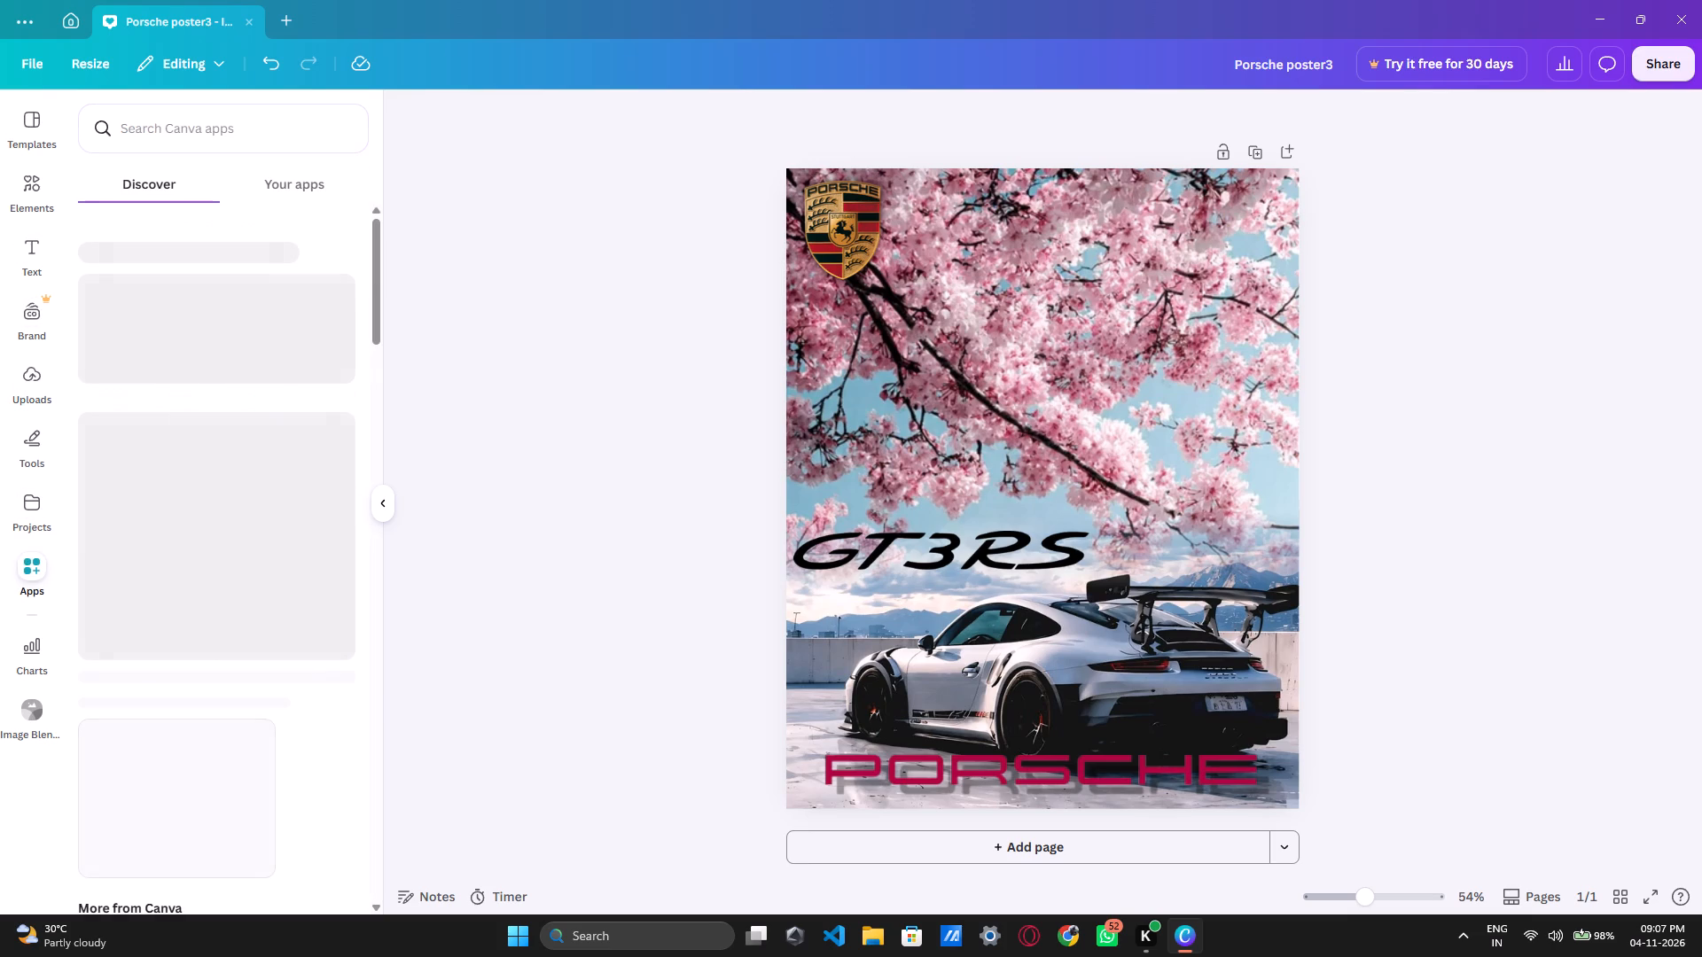
click(23, 455)
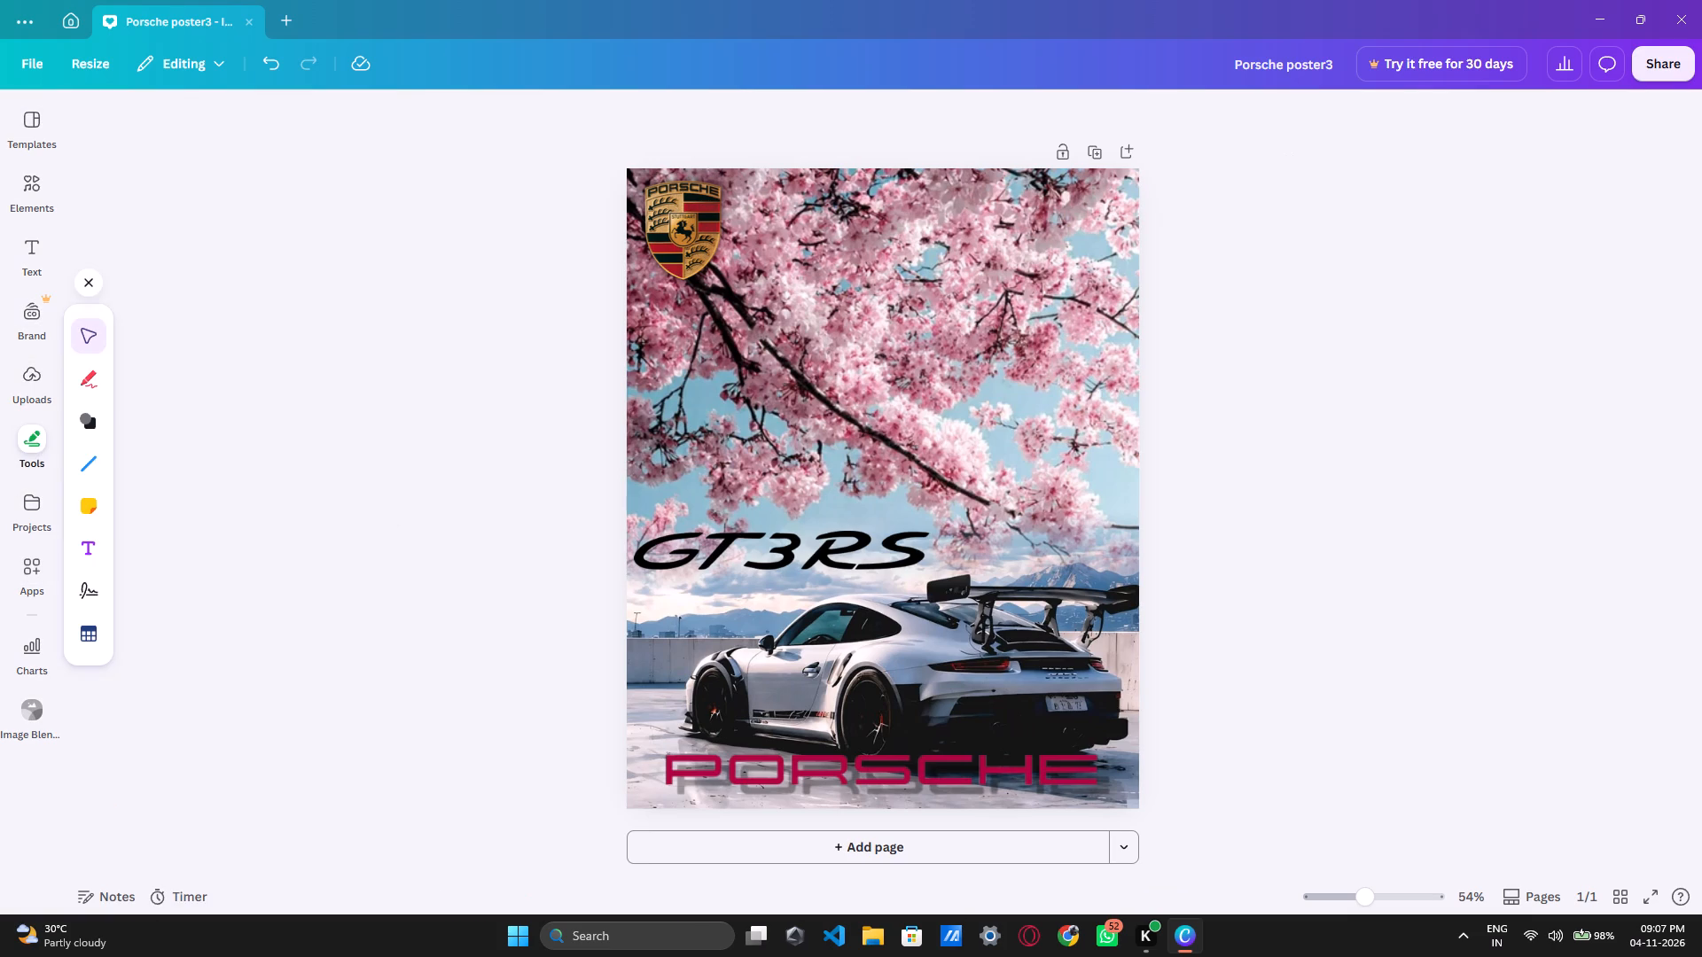
click(90, 423)
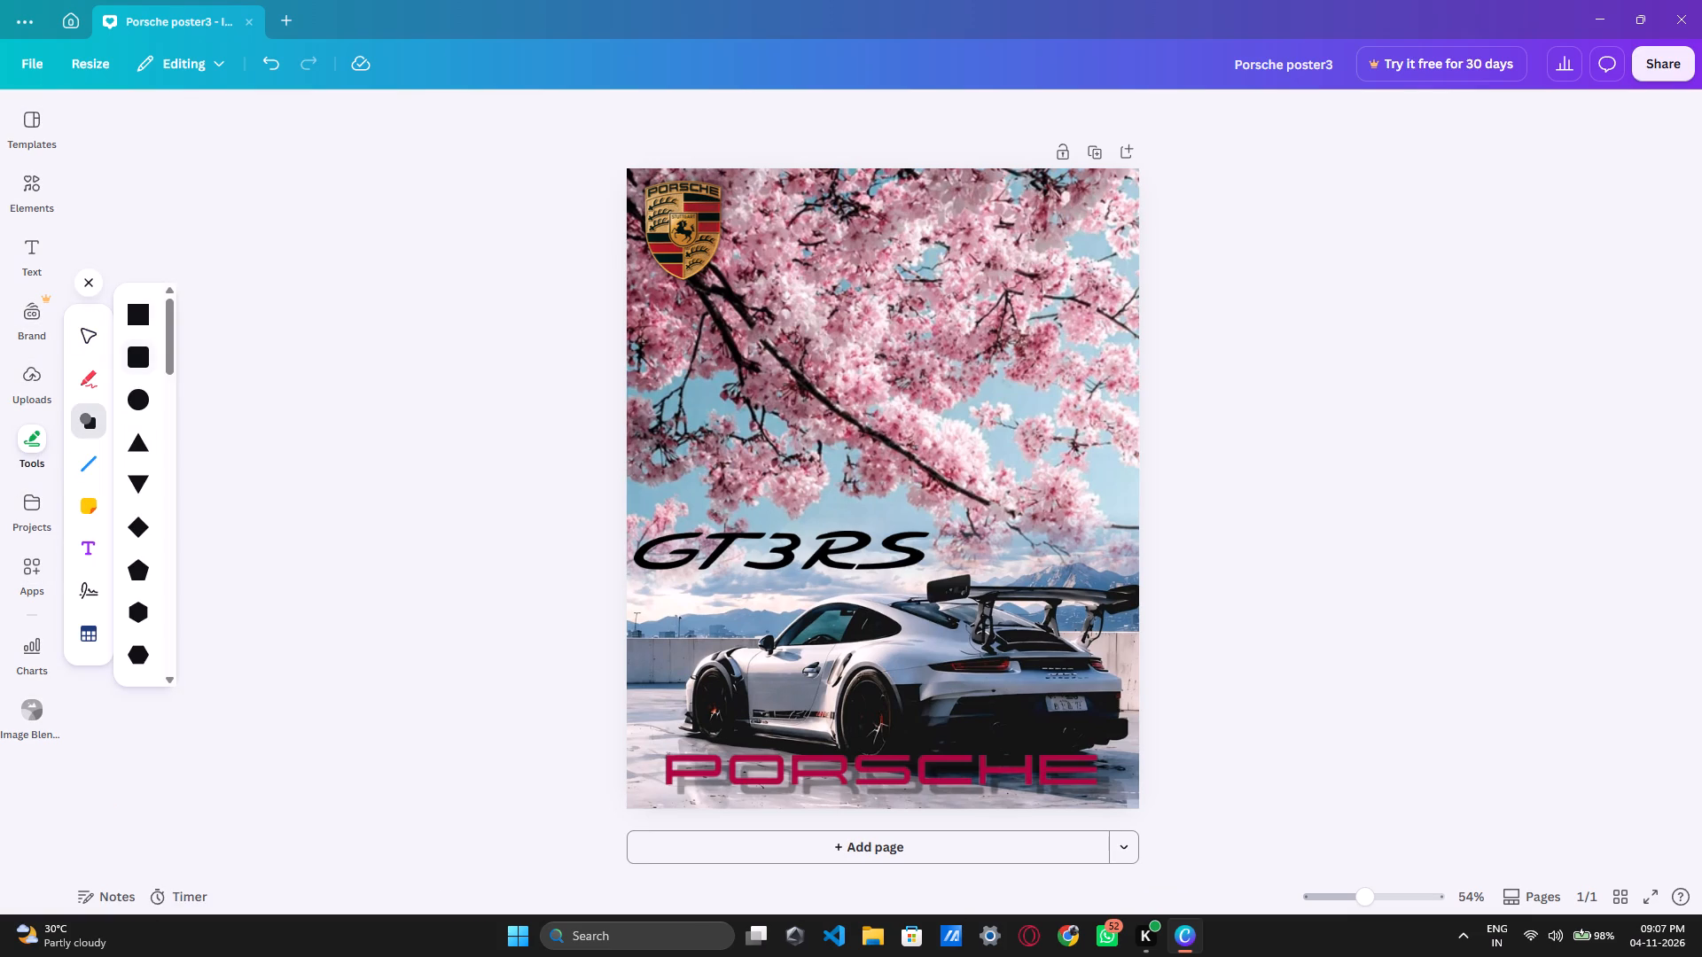
click(139, 314)
drag(884, 566, 890, 474)
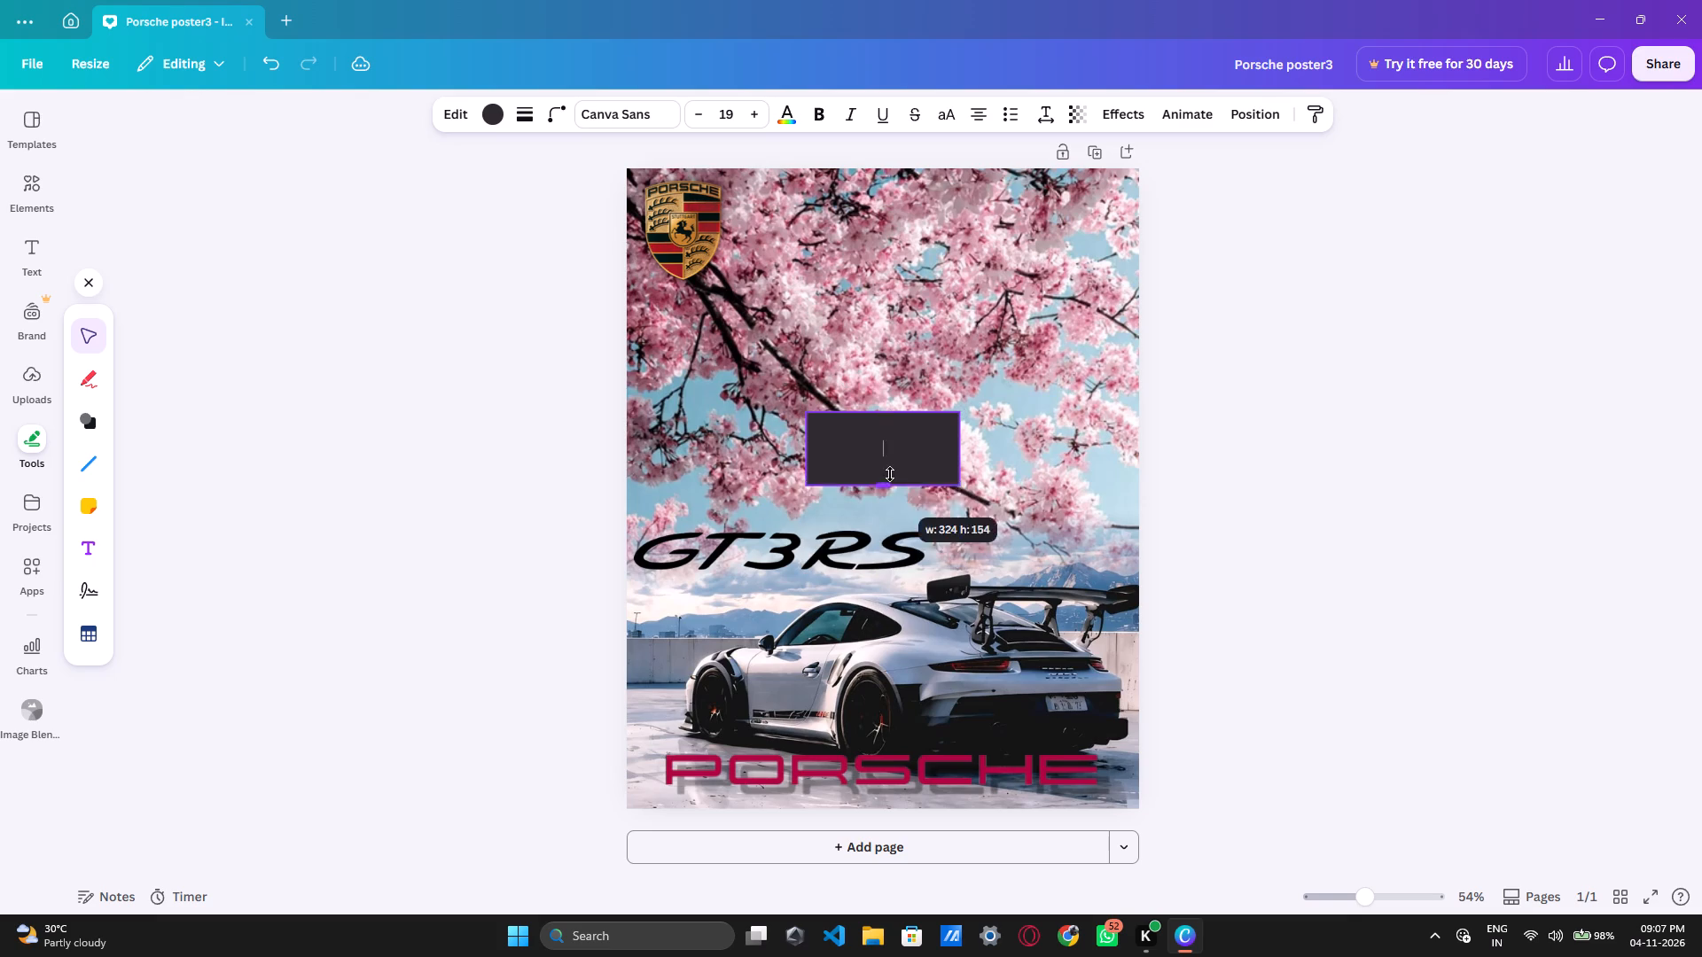
drag(890, 474, 892, 437)
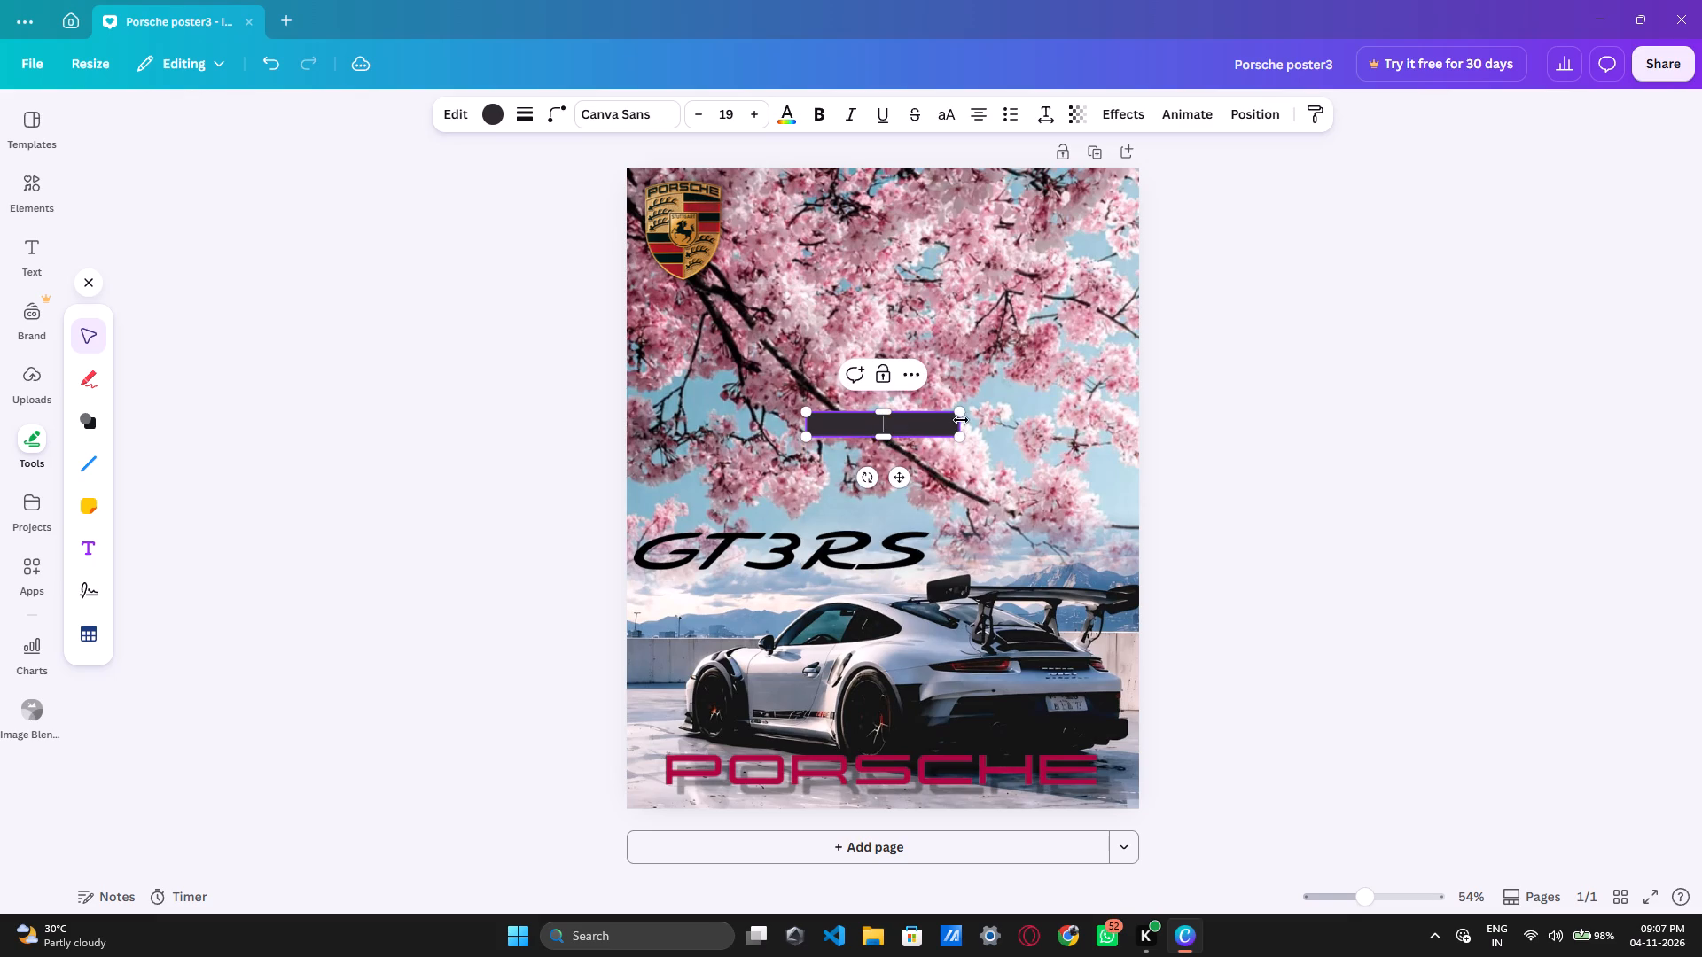
drag(960, 422, 1310, 399)
click(1191, 430)
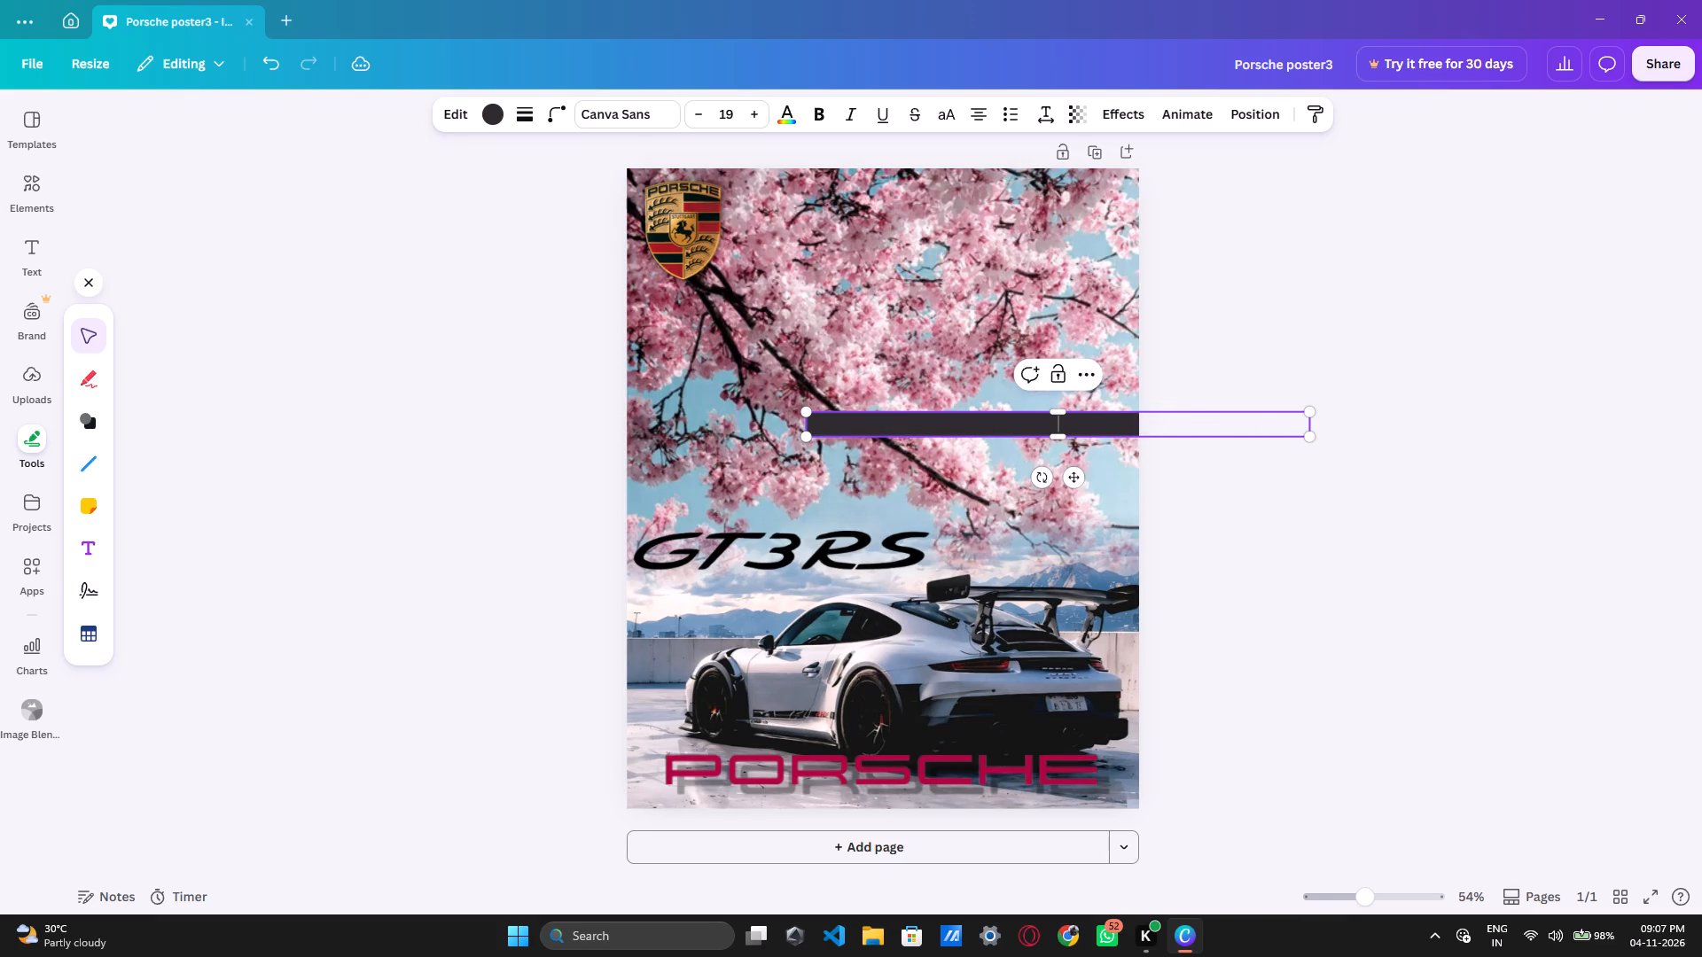
drag(1074, 479, 878, 237)
drag(1112, 178, 1181, 174)
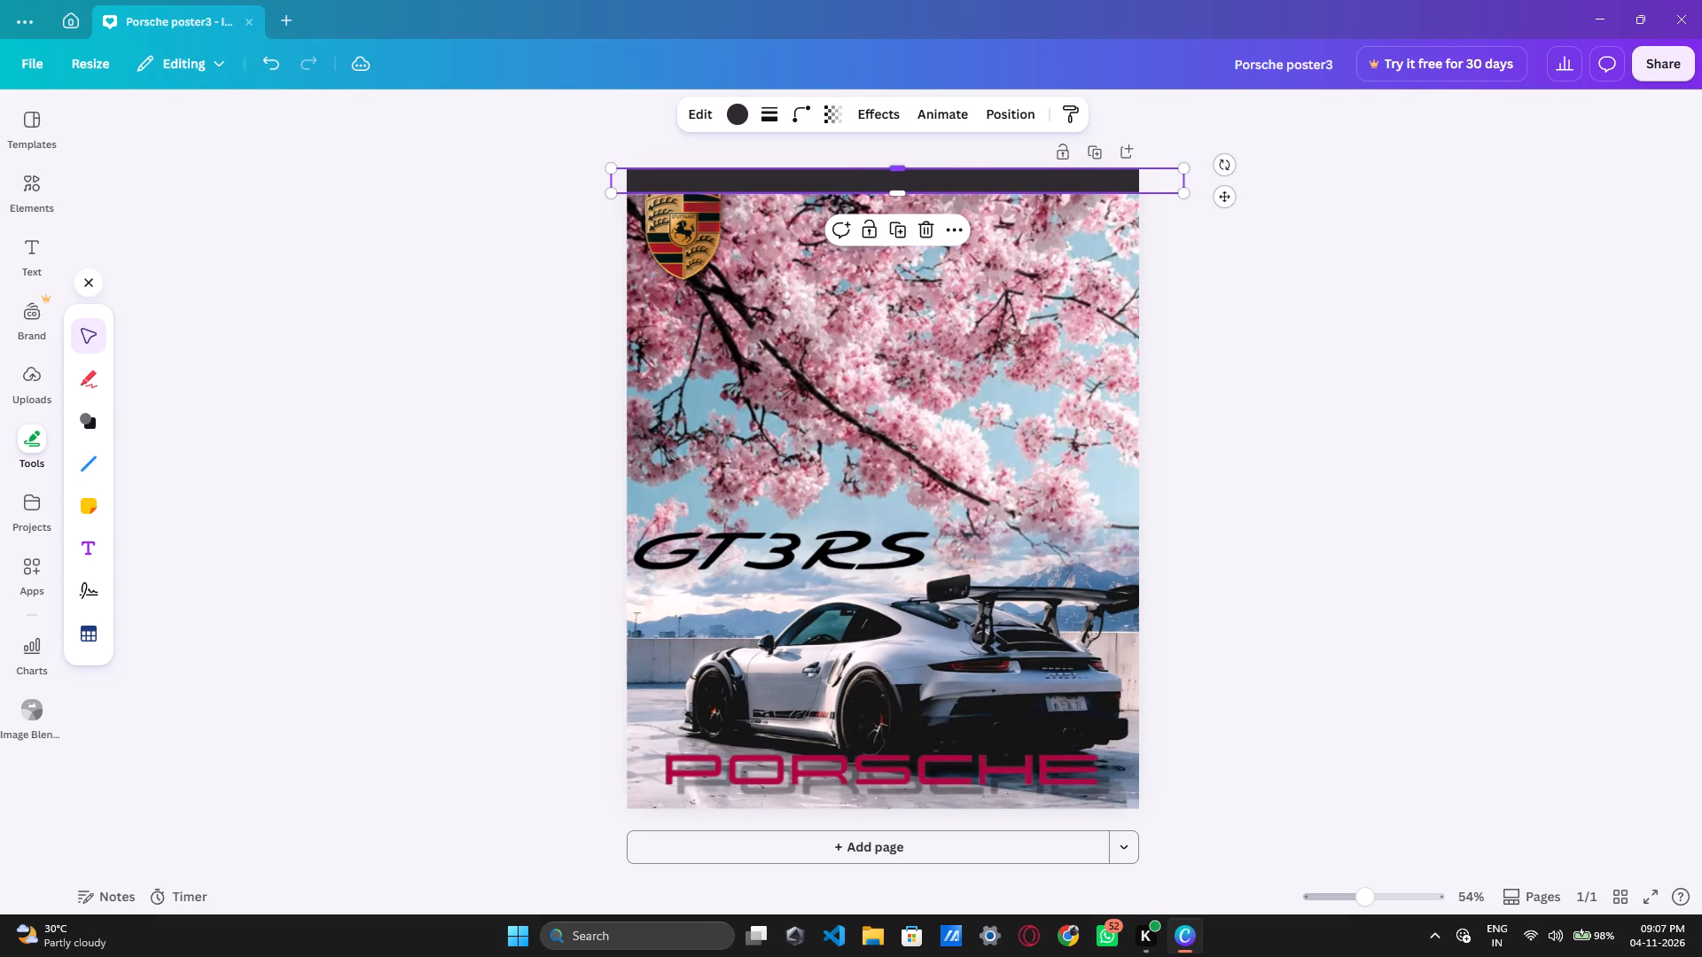
Send the dark top bar backward one layer so that it sits behind the Porsche crest.
click(1004, 113)
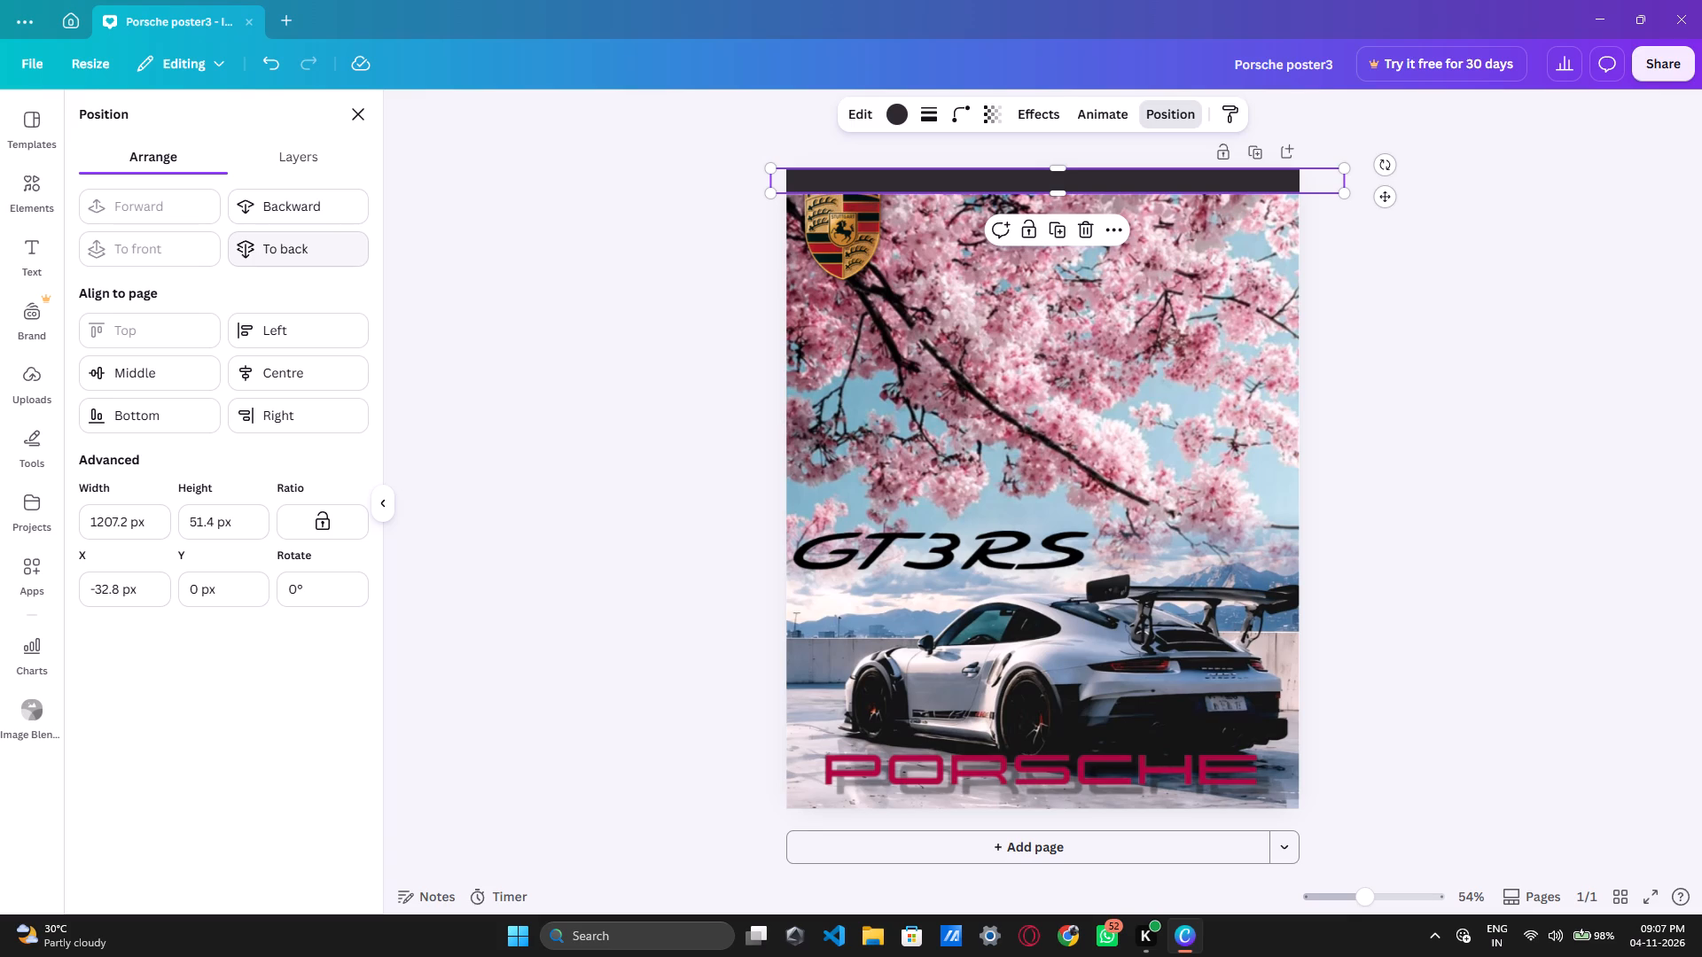
click(287, 204)
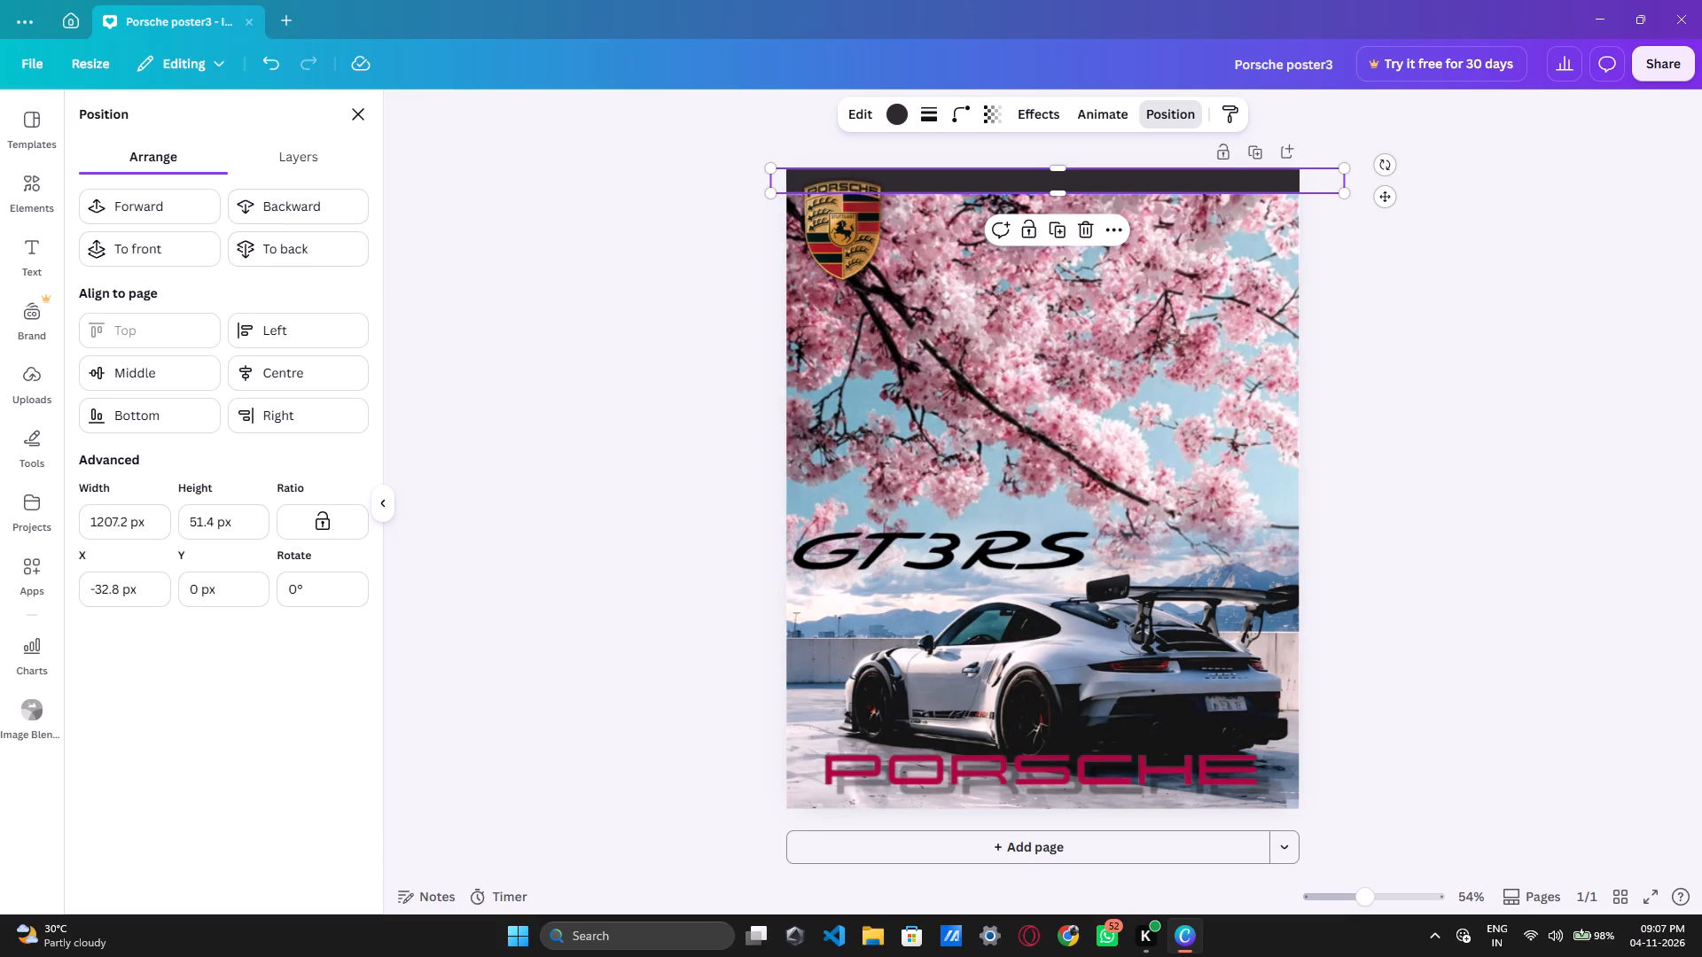
click(1538, 323)
click(1425, 313)
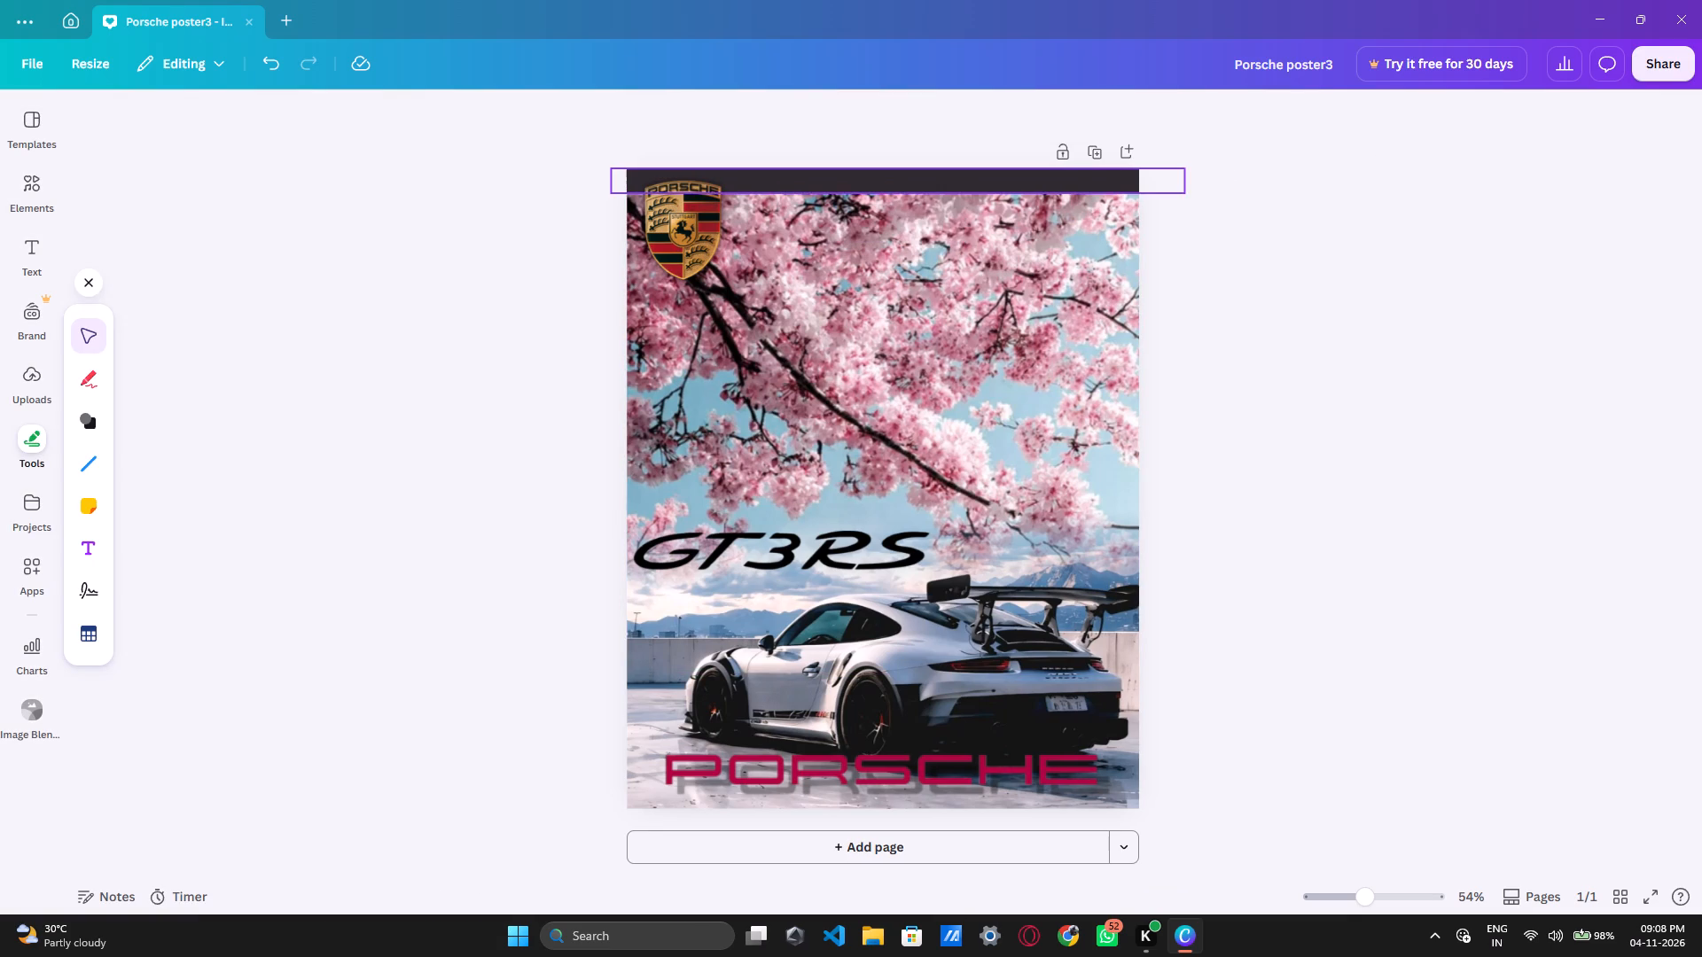
Duplicate the dark top bar and place the copy along the poster's bottom edge, centred horizontally.
click(1114, 187)
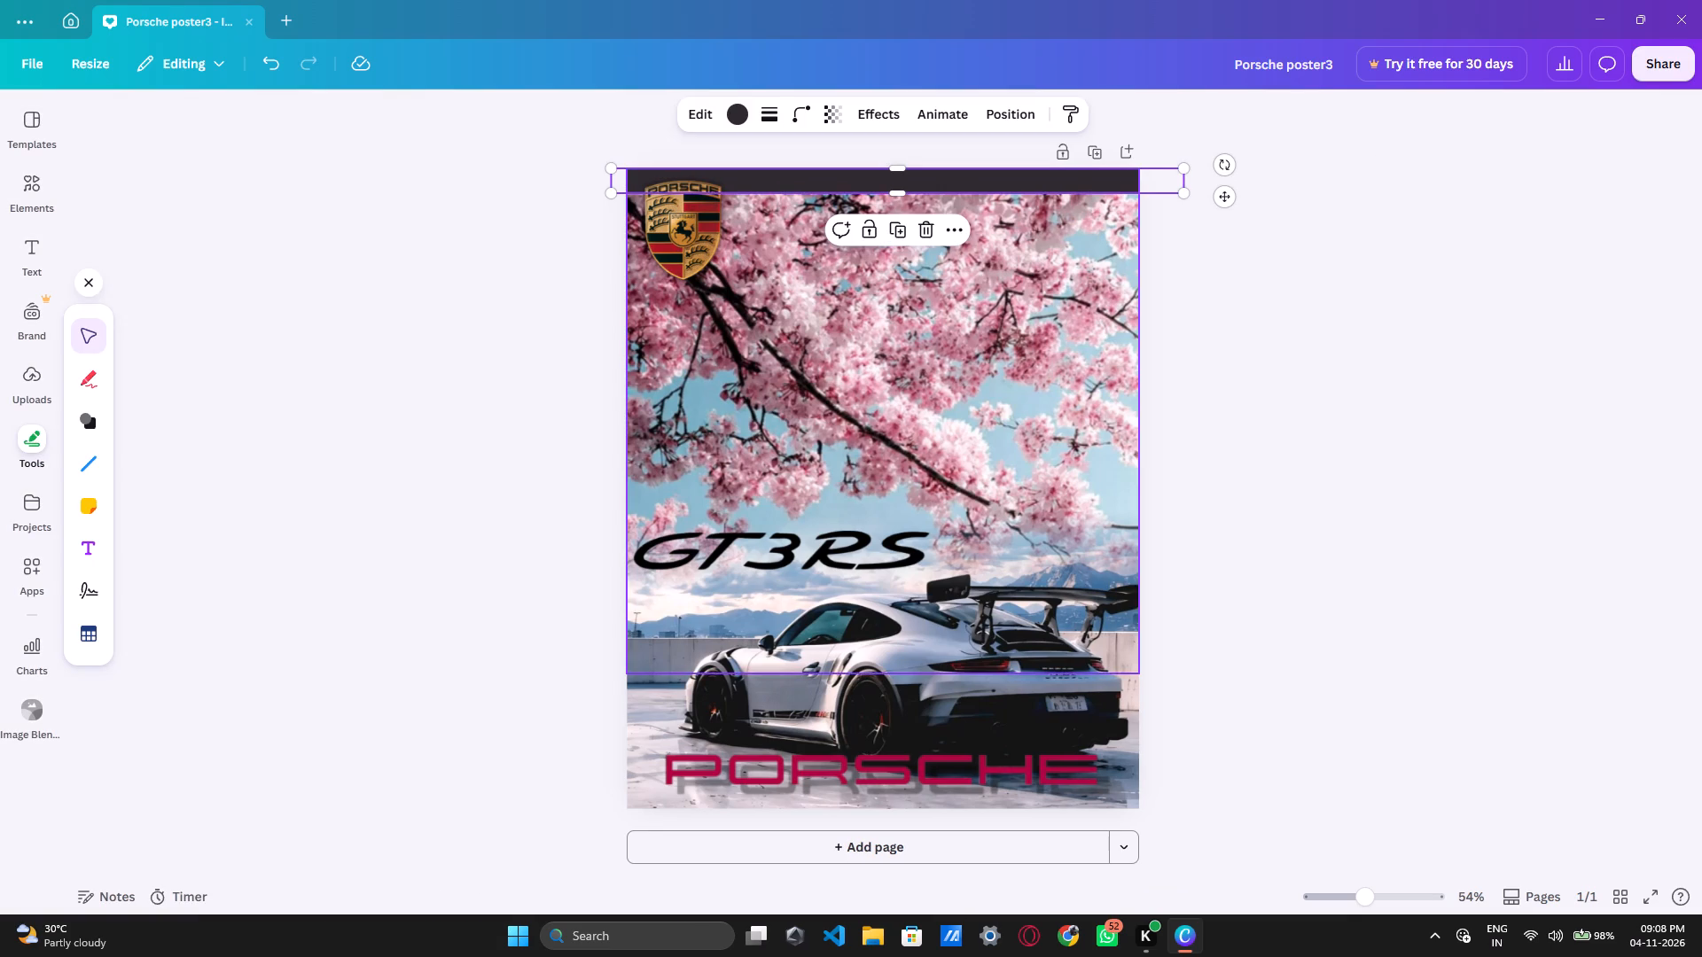
click(894, 227)
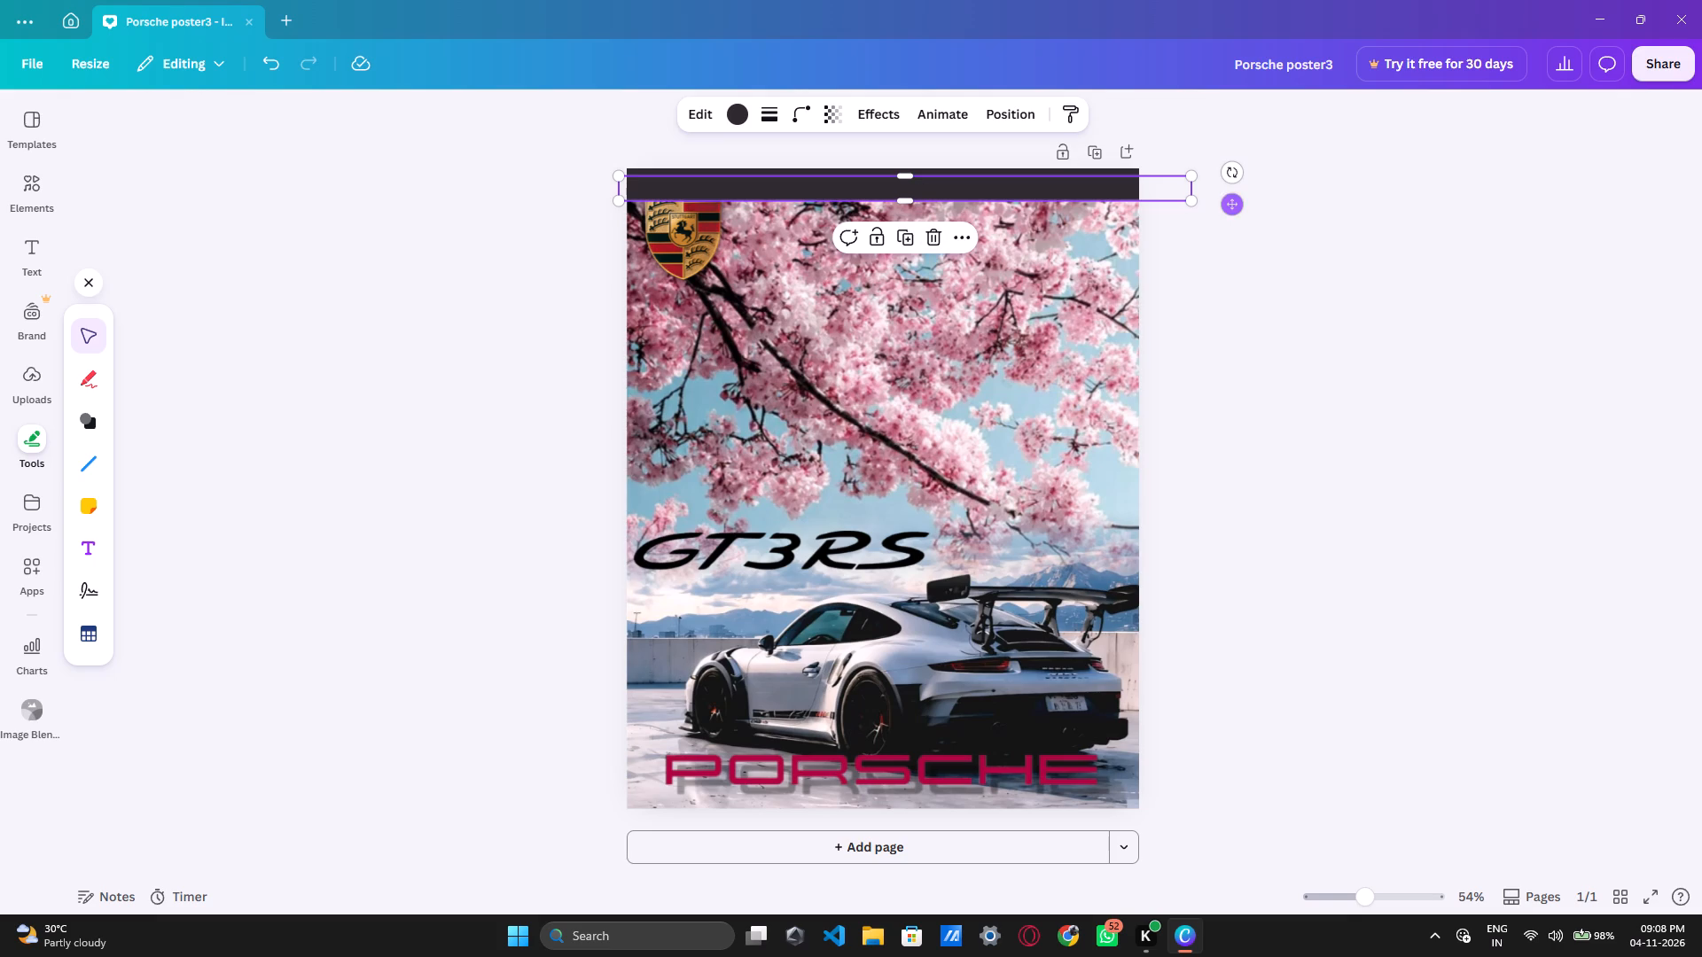
drag(1227, 205, 1201, 821)
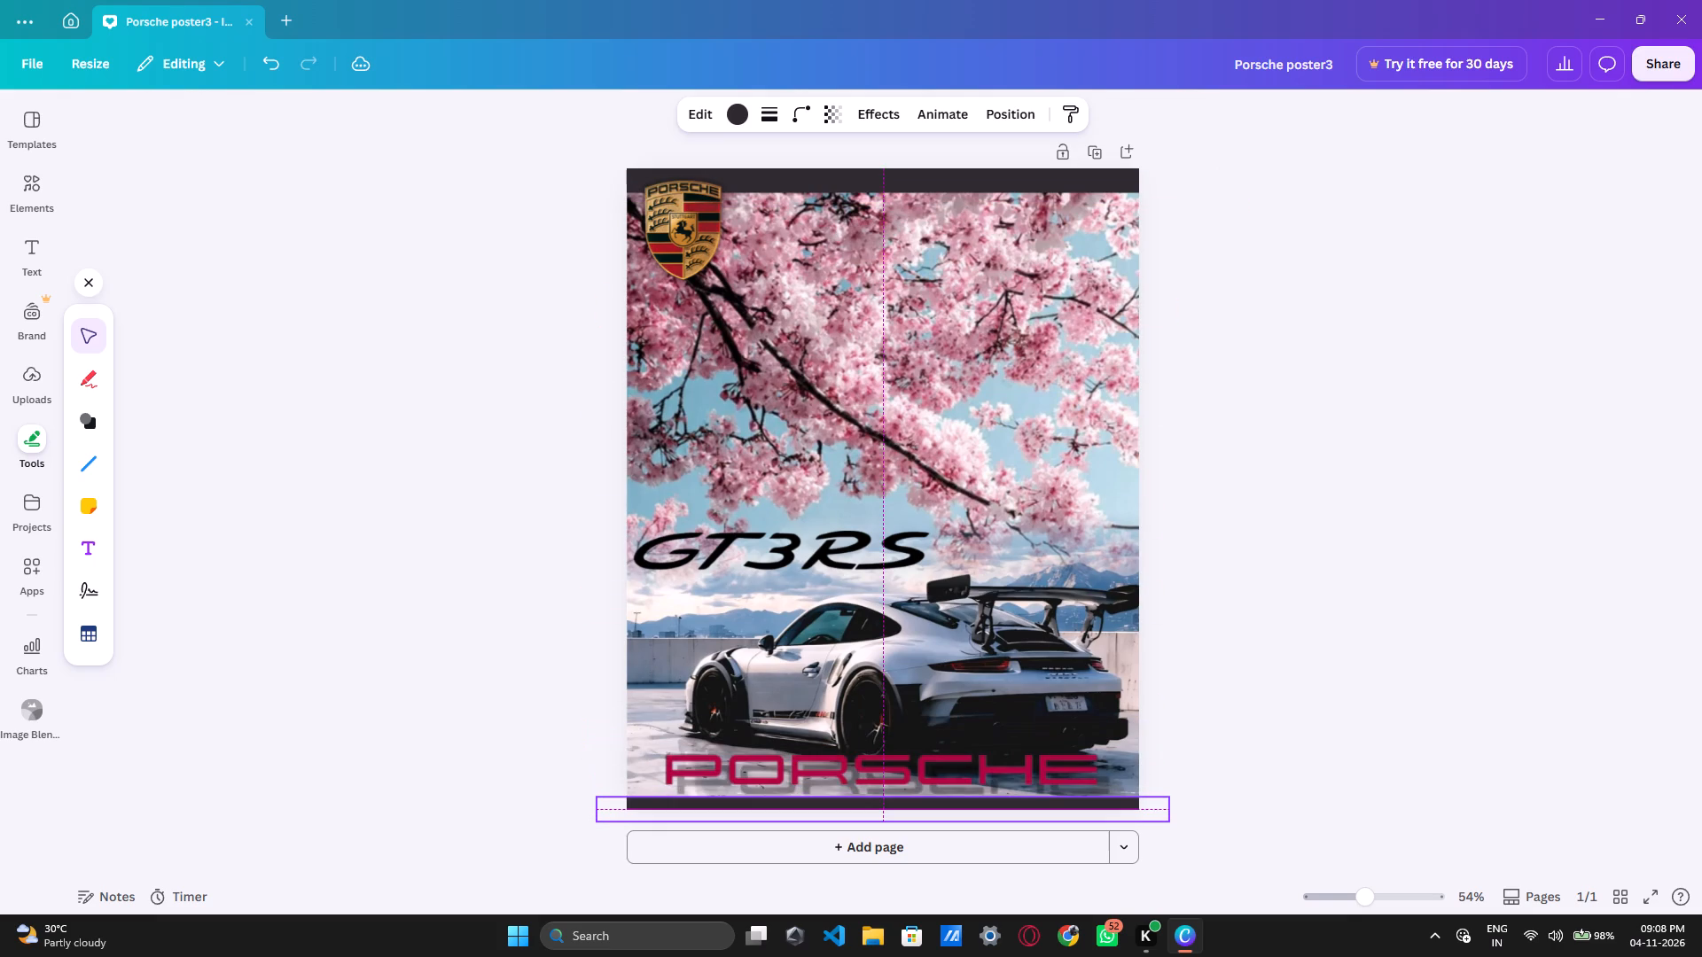
drag(1201, 821, 1202, 819)
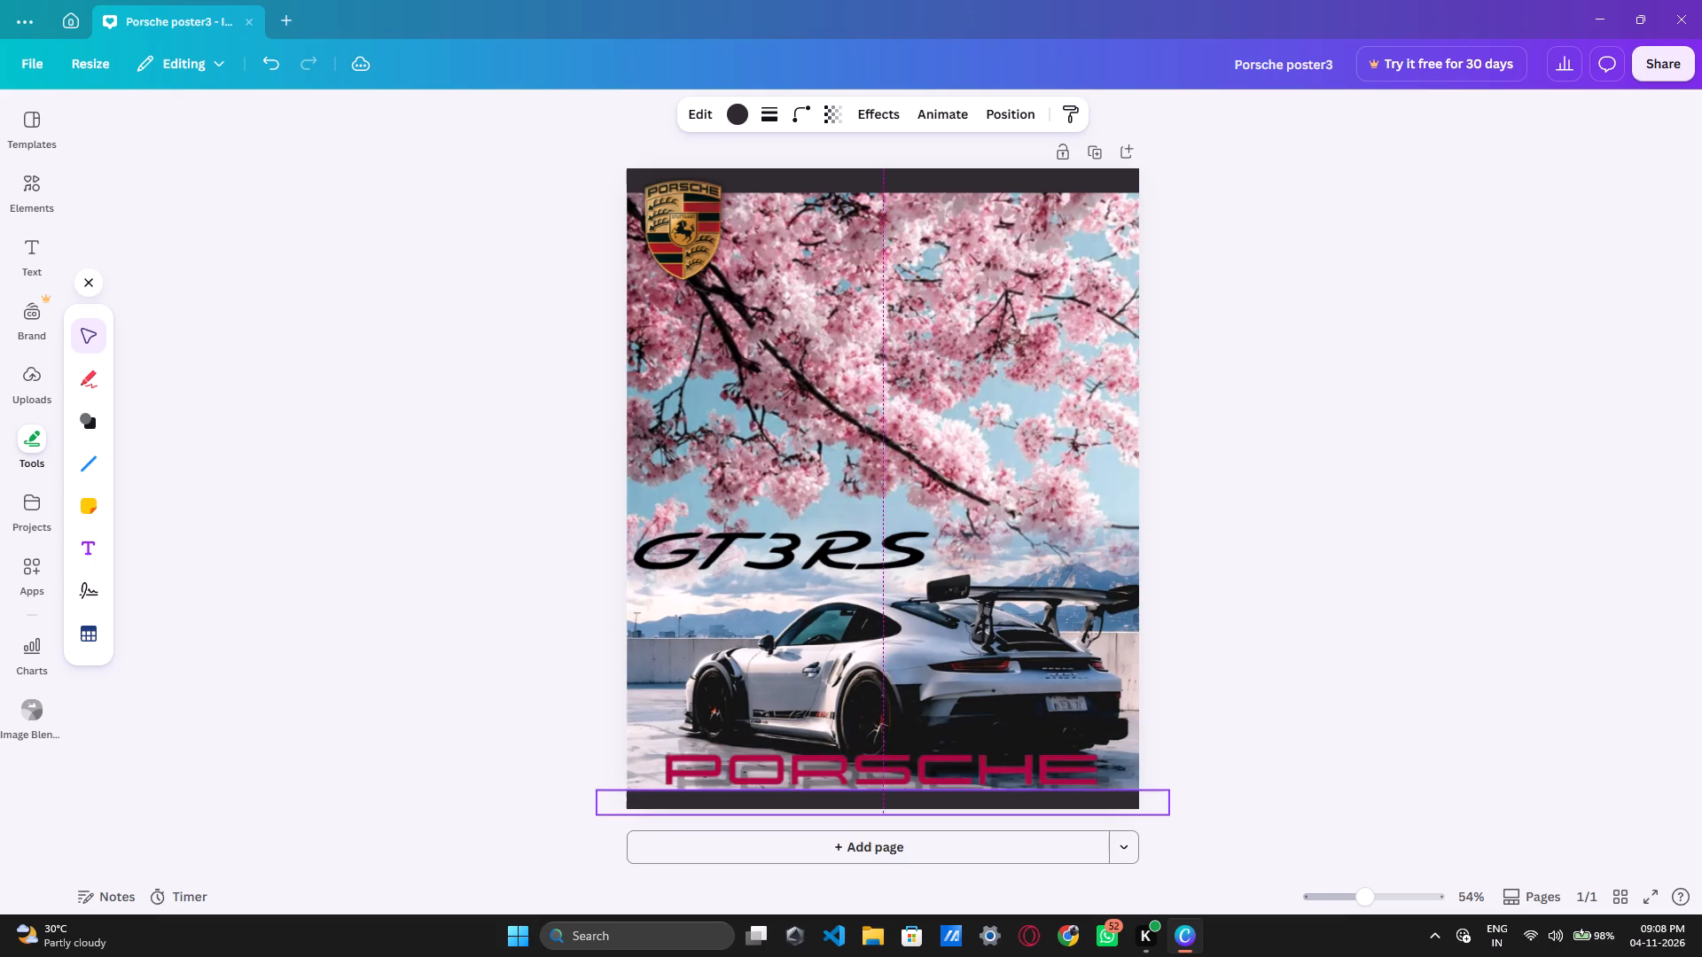
drag(1202, 819, 1202, 820)
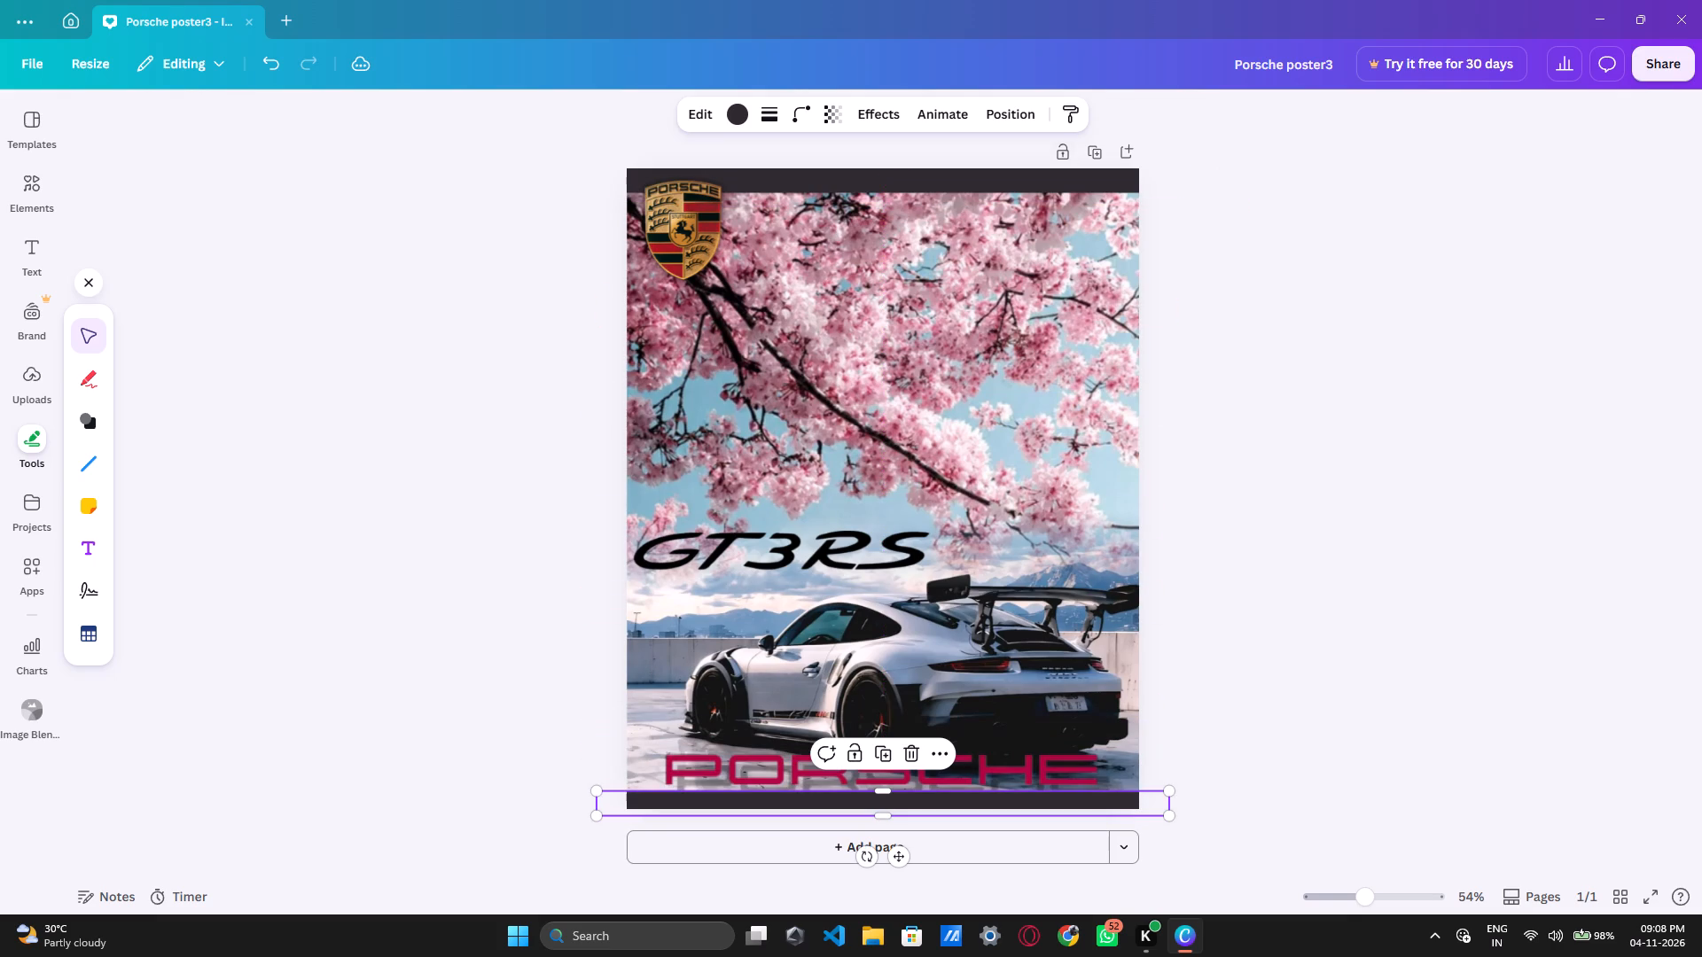
Duplicate the dark top bar, rotate the copy to vertical, and place it along the poster's left edge, lengthened to reach the bottom.
click(978, 184)
click(978, 184)
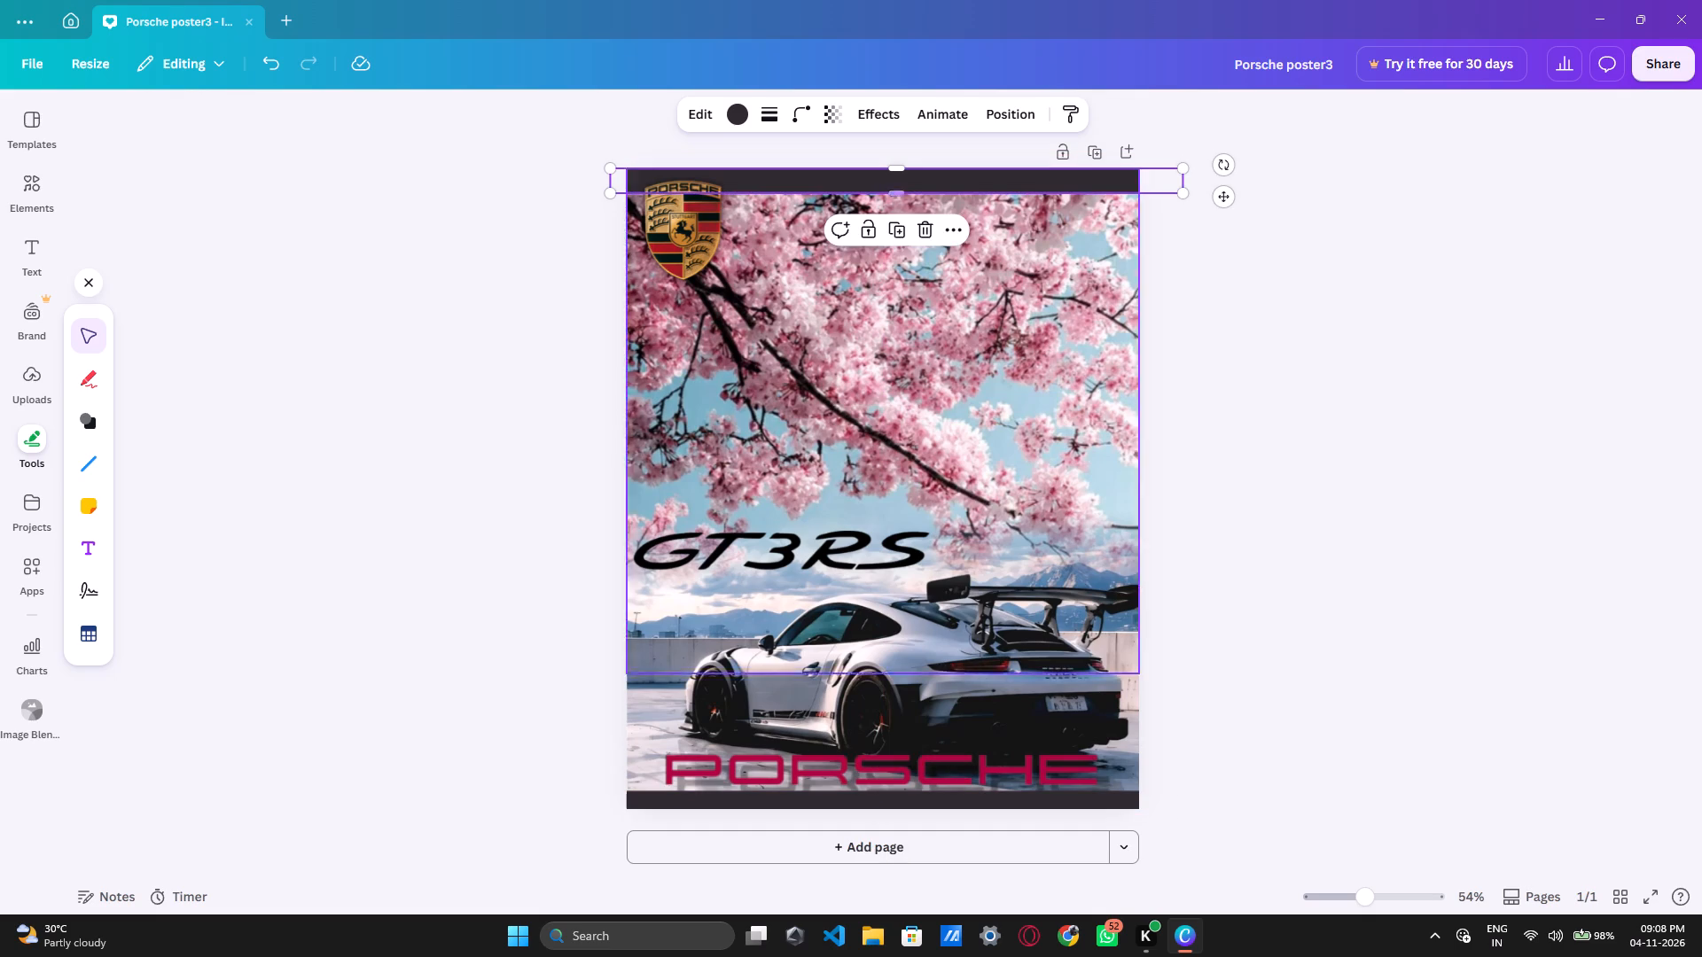
click(893, 230)
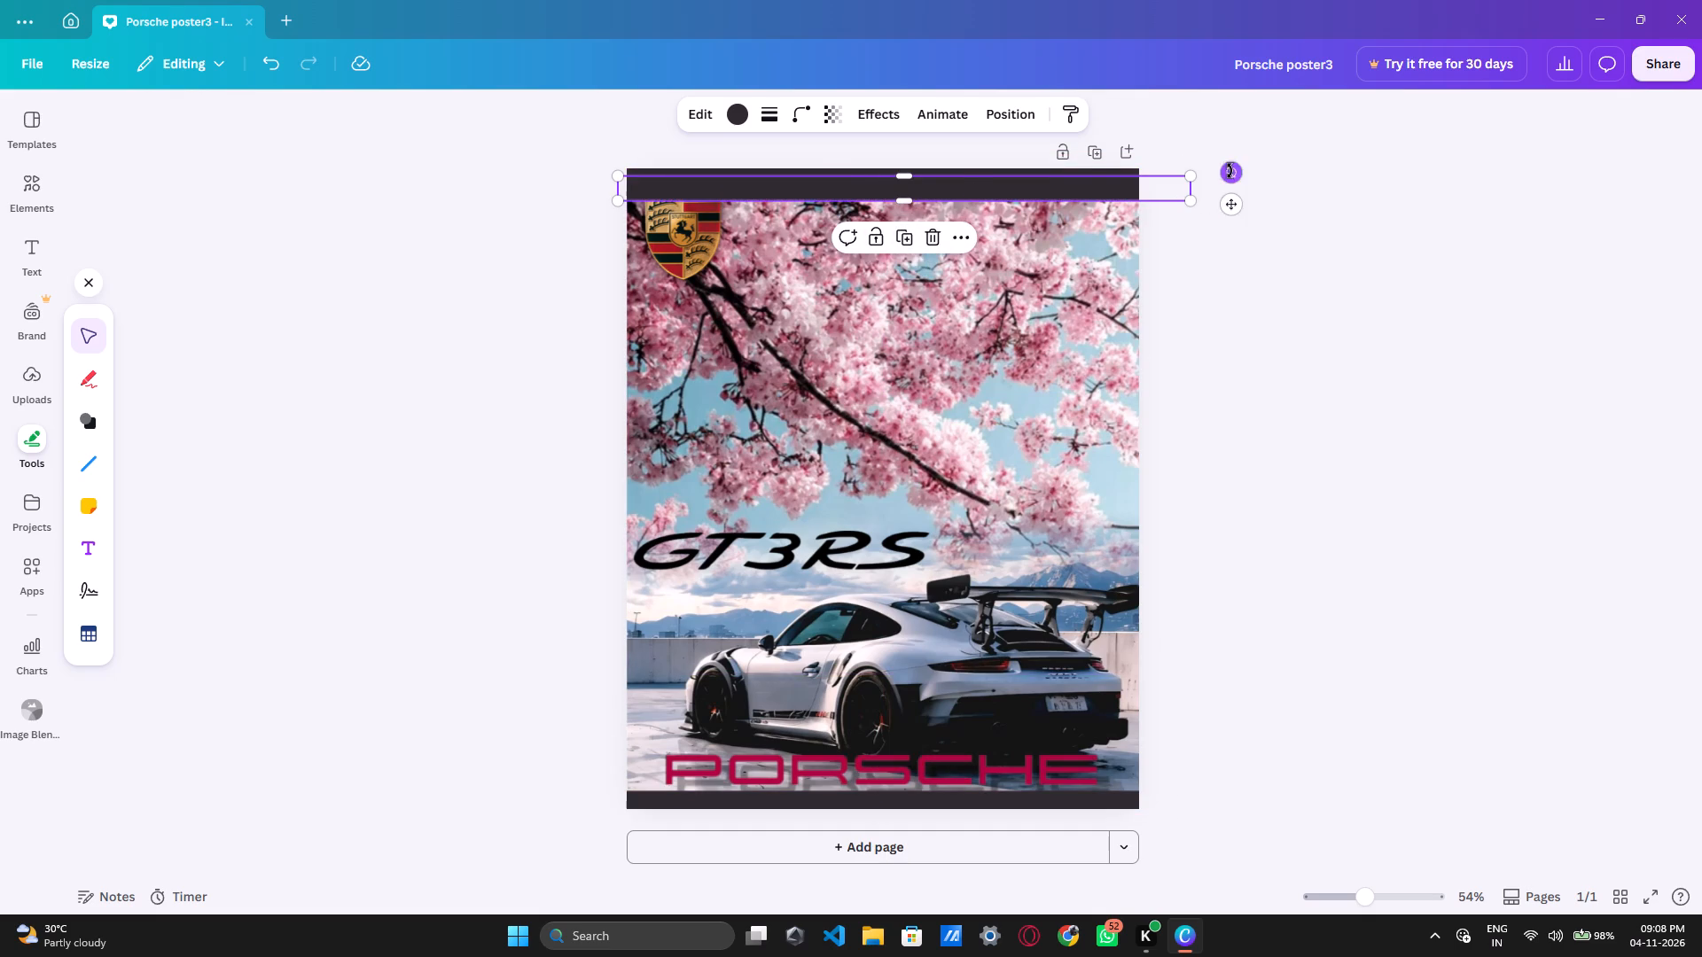
drag(1230, 170, 939, 456)
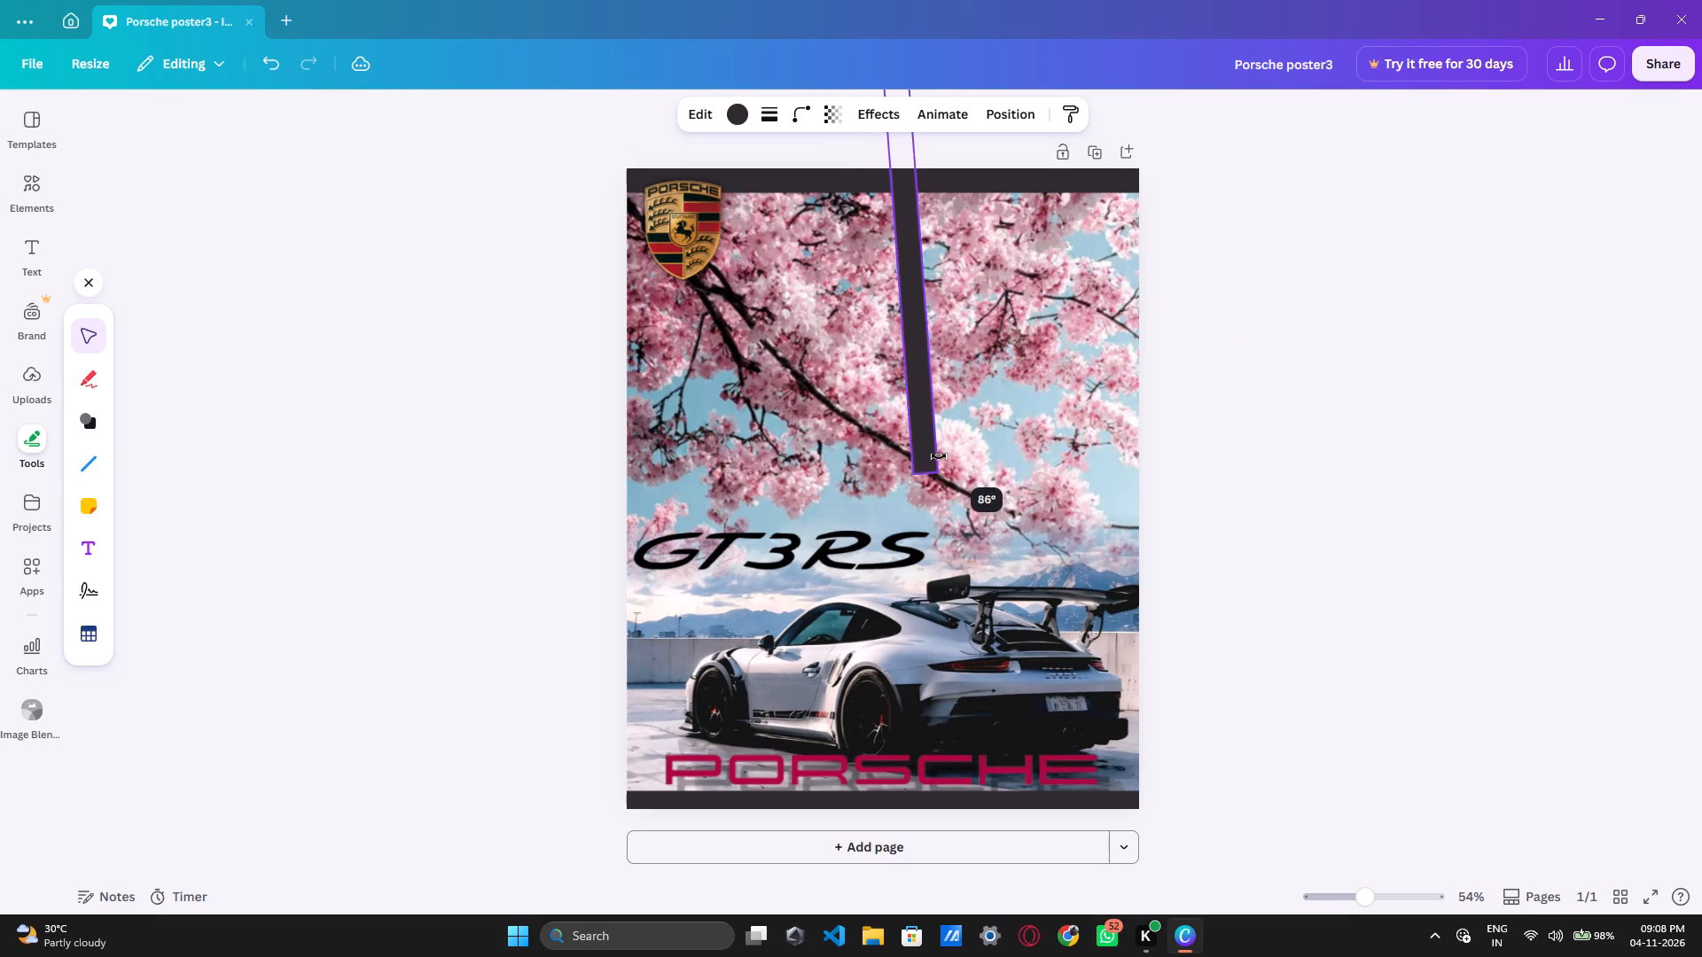
drag(939, 456, 924, 459)
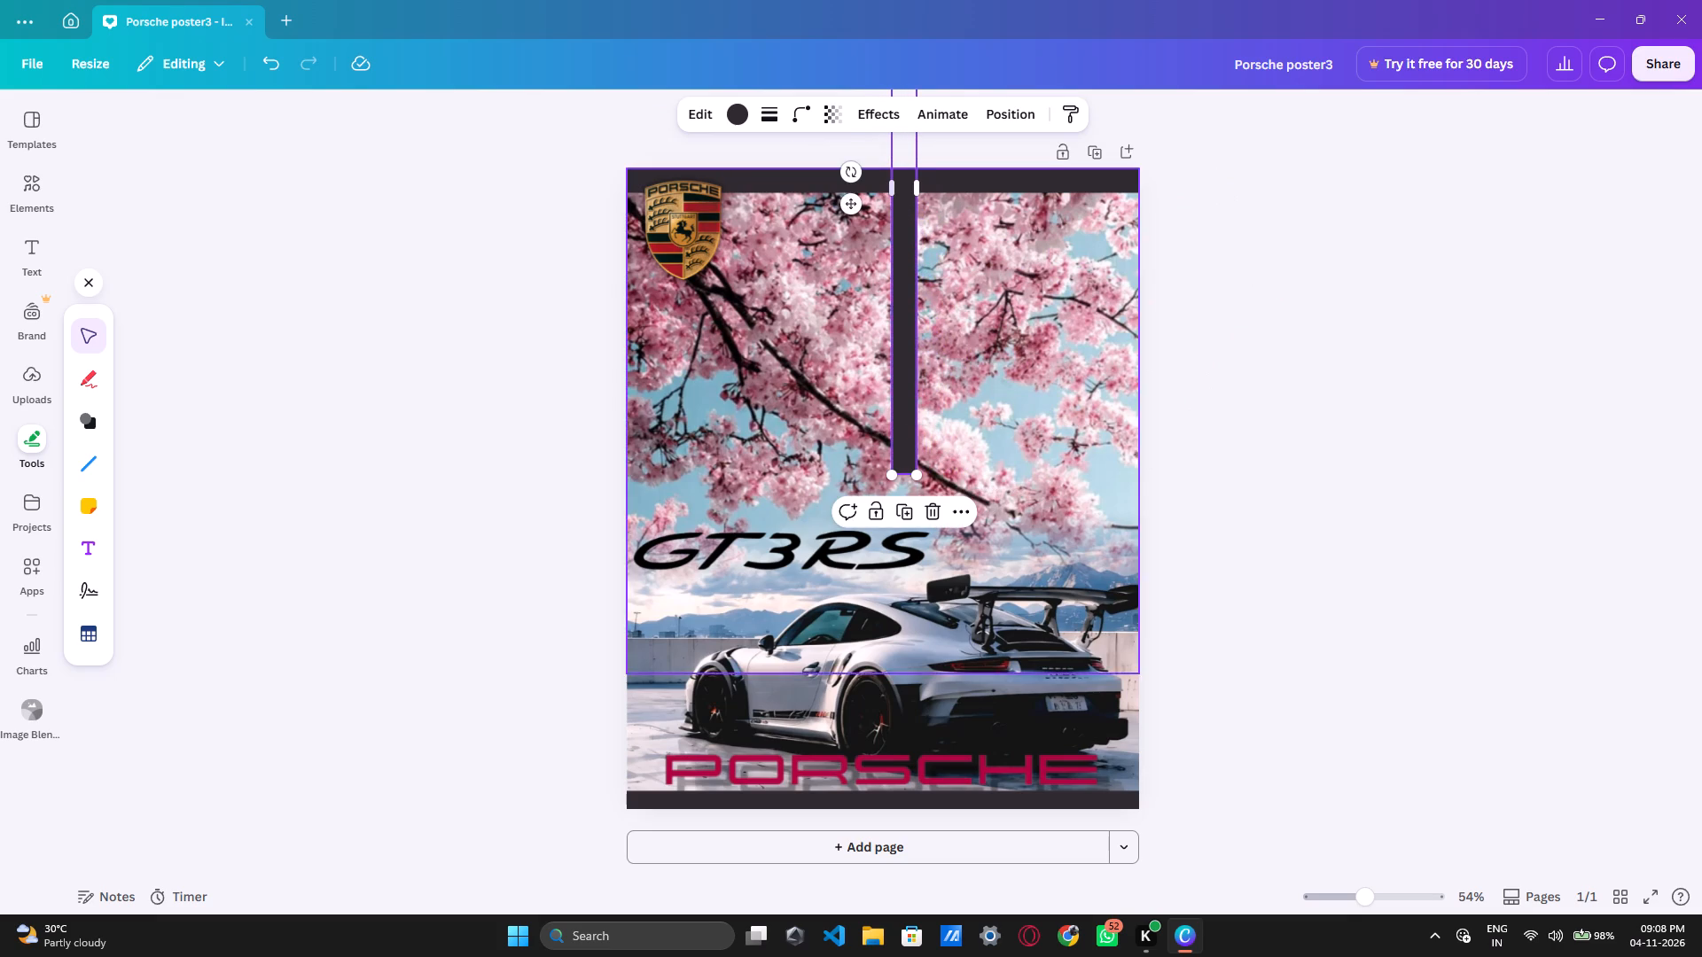
drag(847, 203, 573, 451)
drag(629, 722, 634, 748)
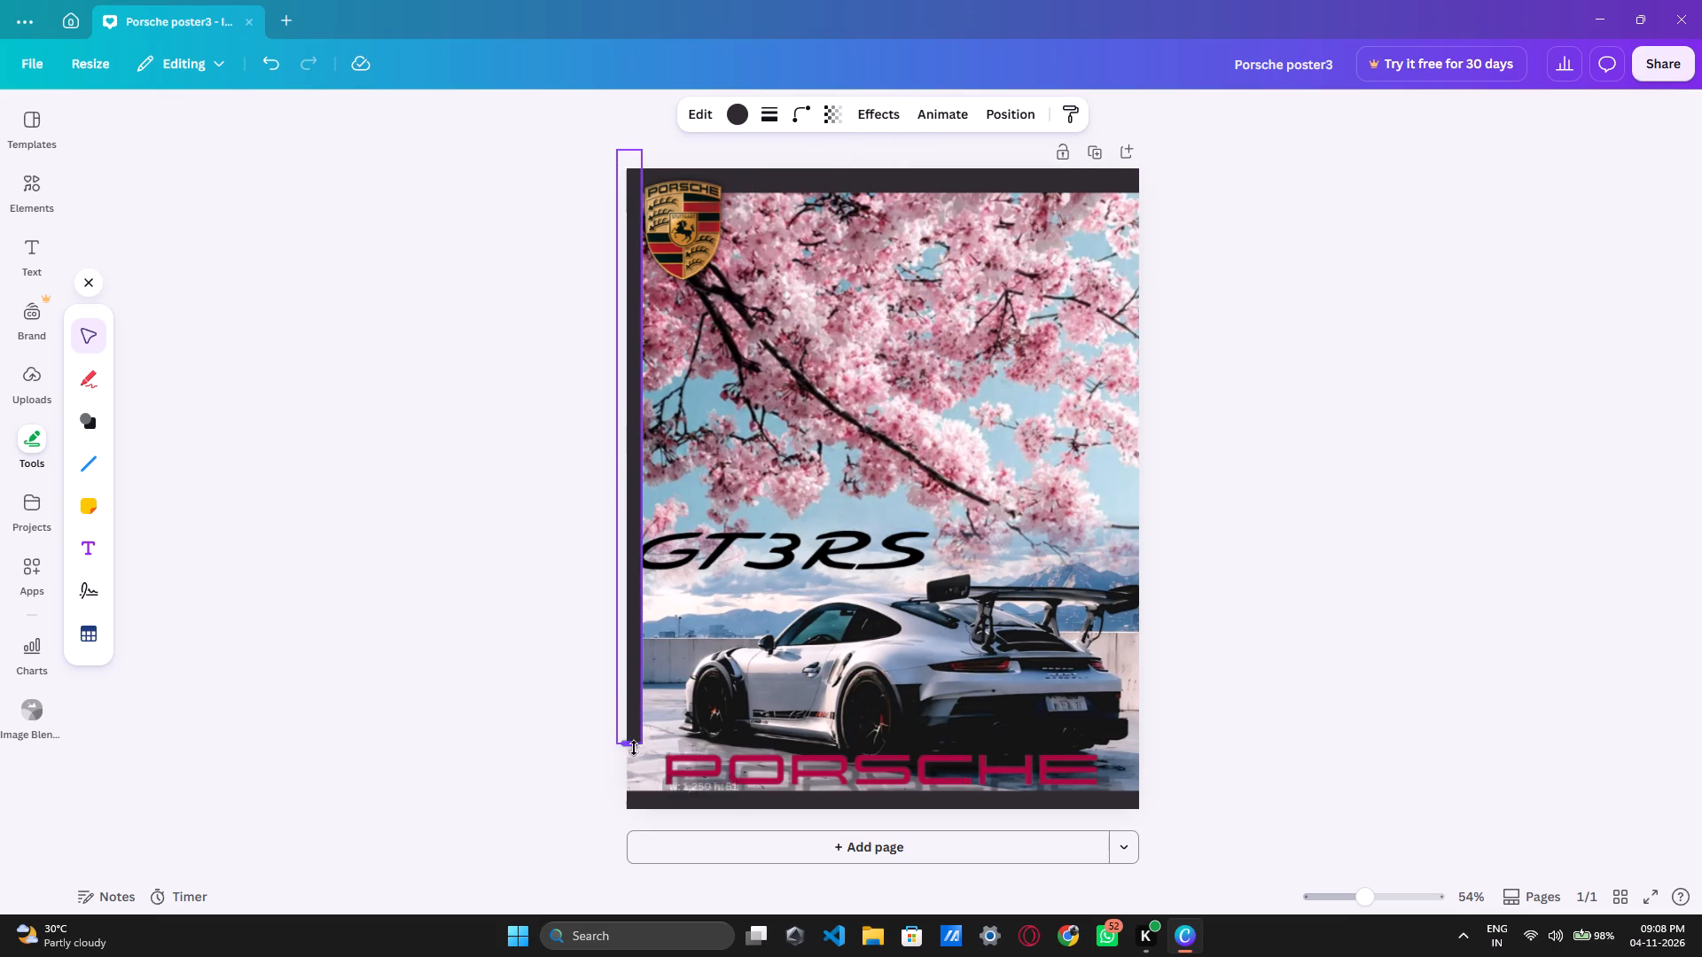
drag(634, 748, 635, 808)
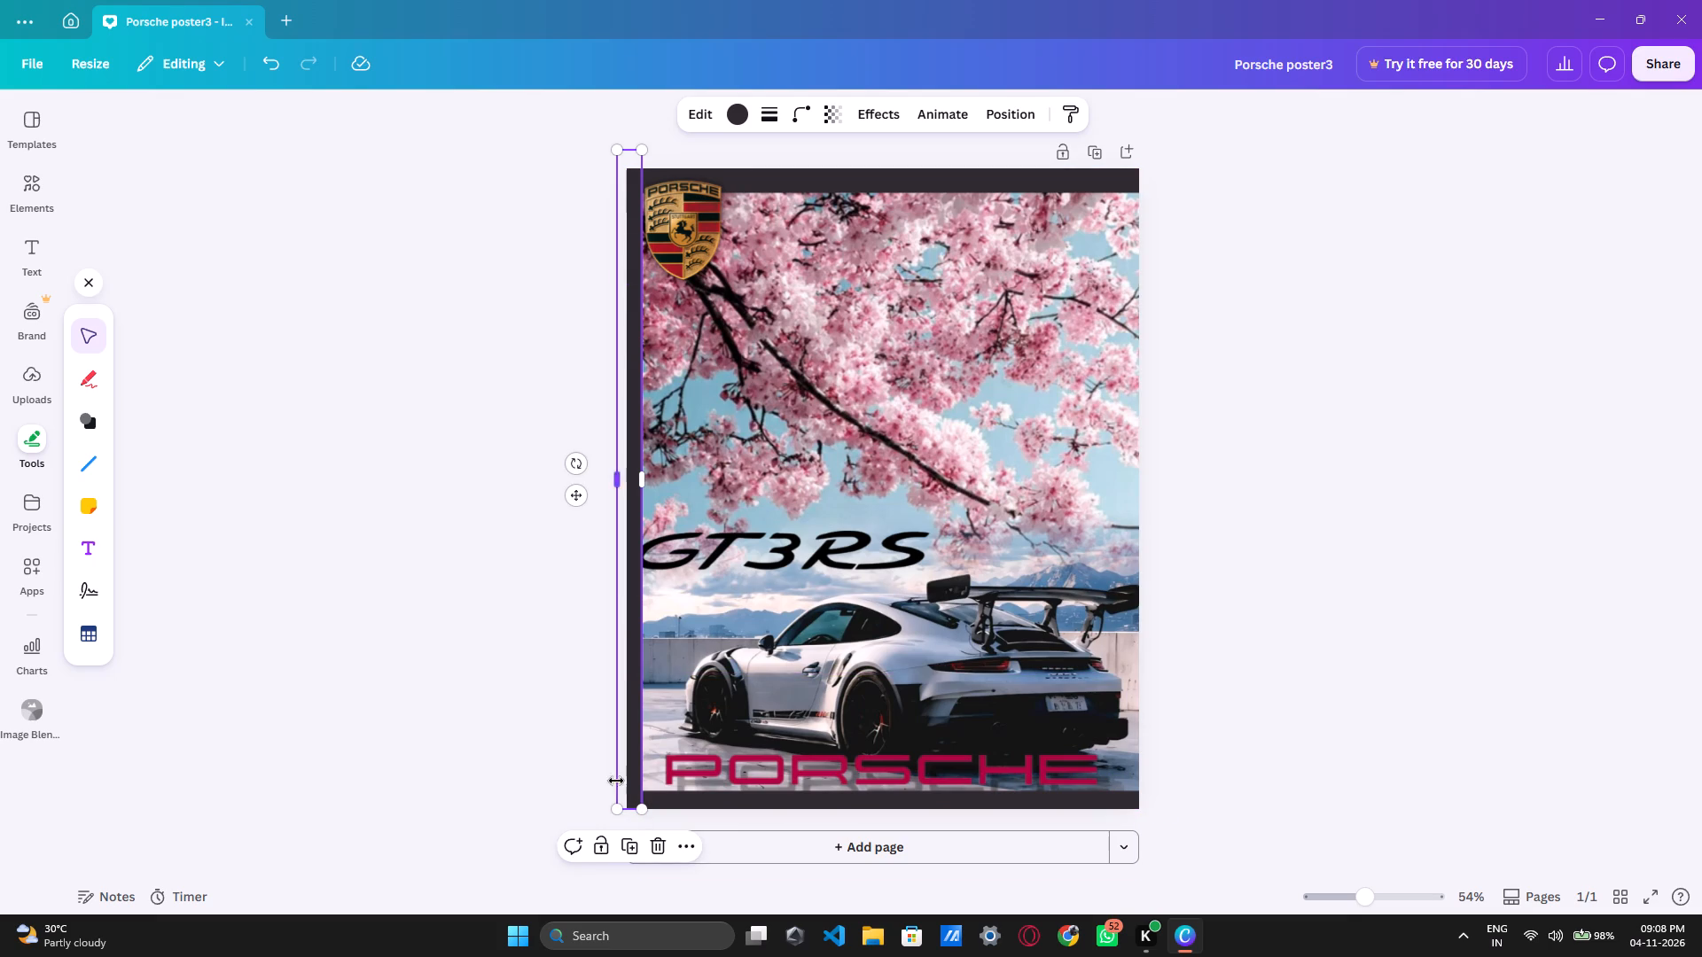
Duplicate the left vertical bar and place the copy along the poster's right edge to complete the frame.
click(626, 841)
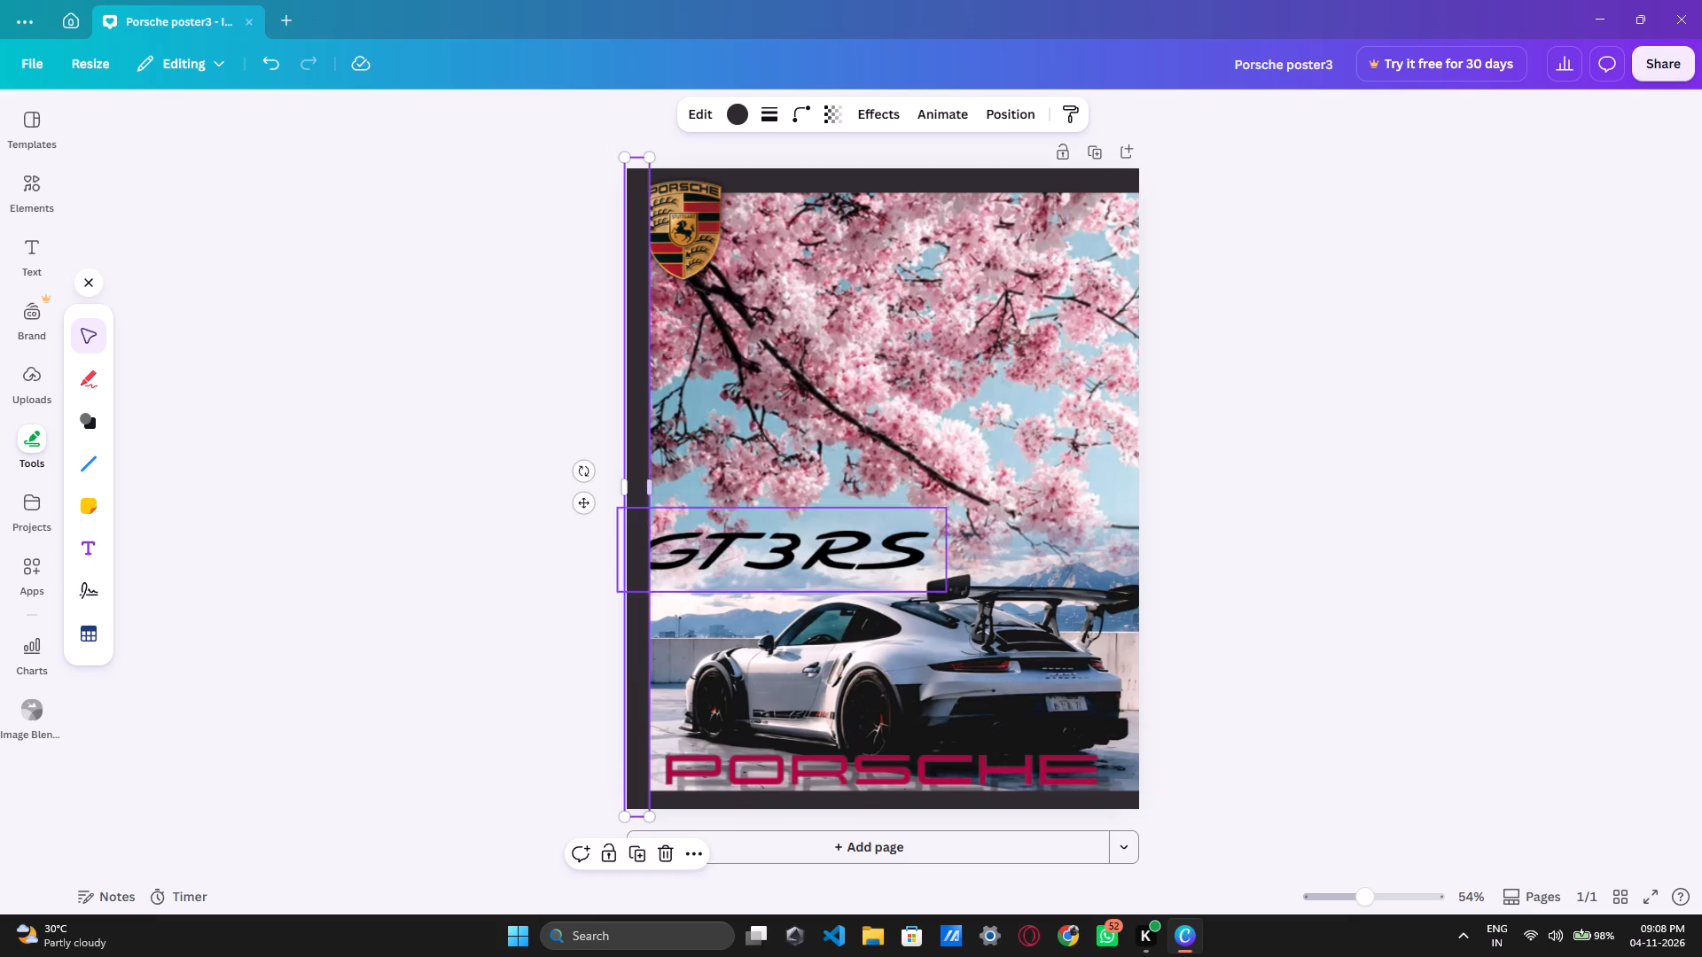
drag(640, 525, 1065, 536)
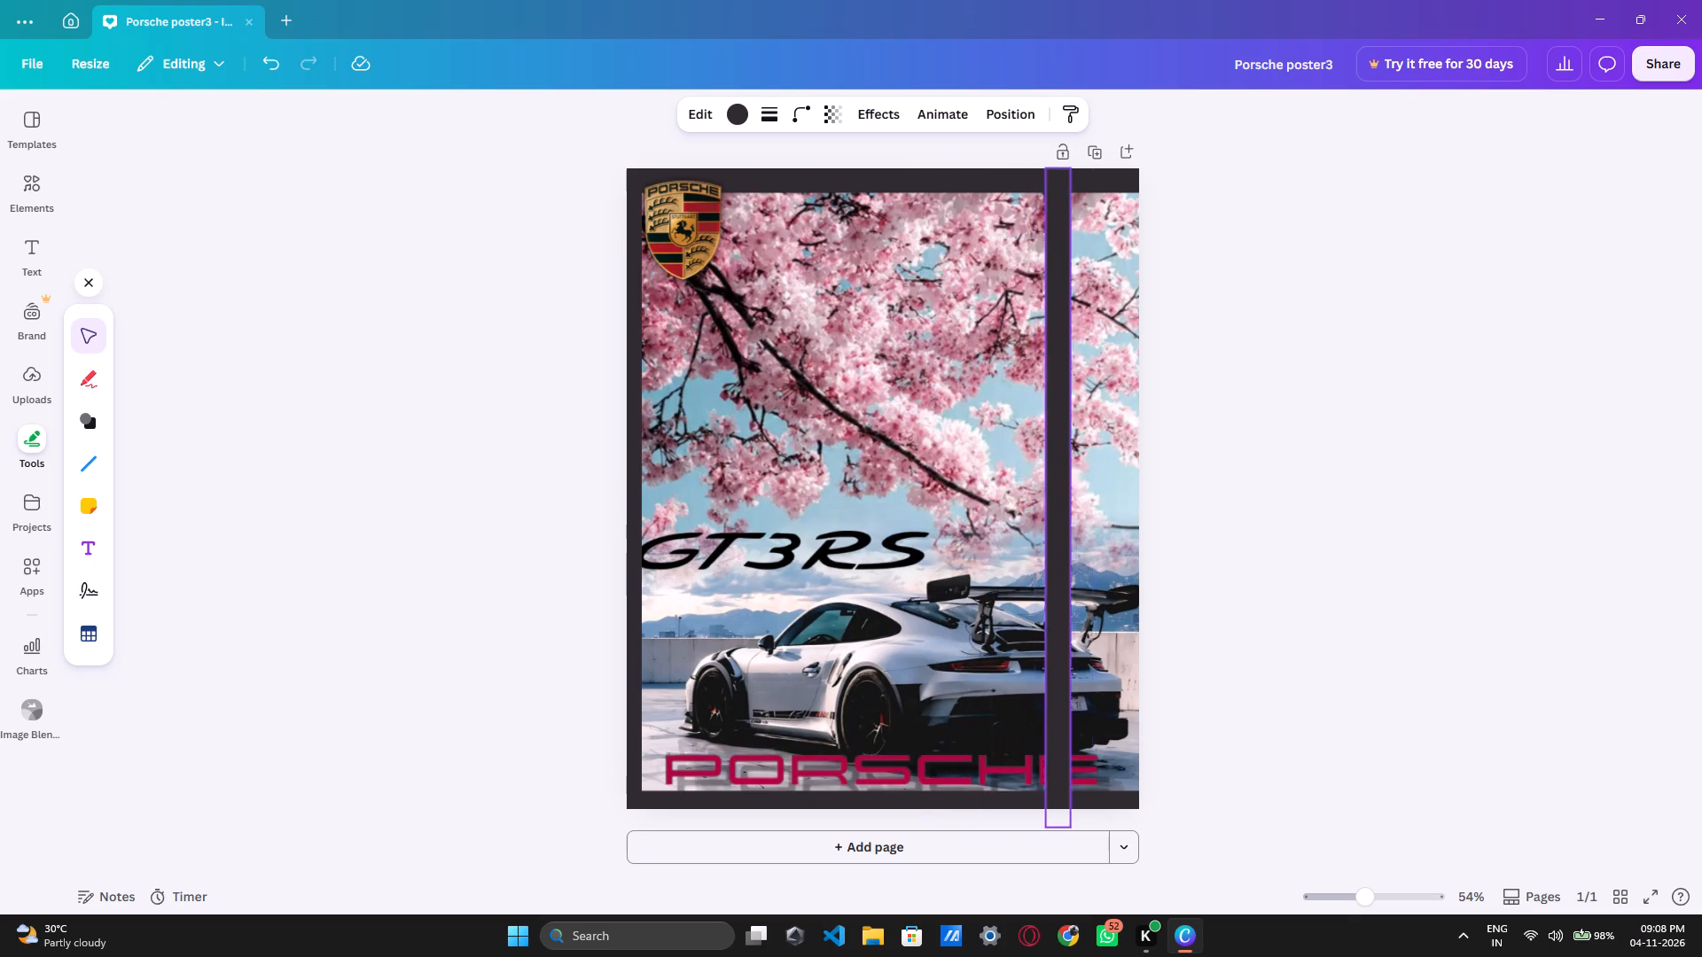
drag(1065, 536, 1135, 533)
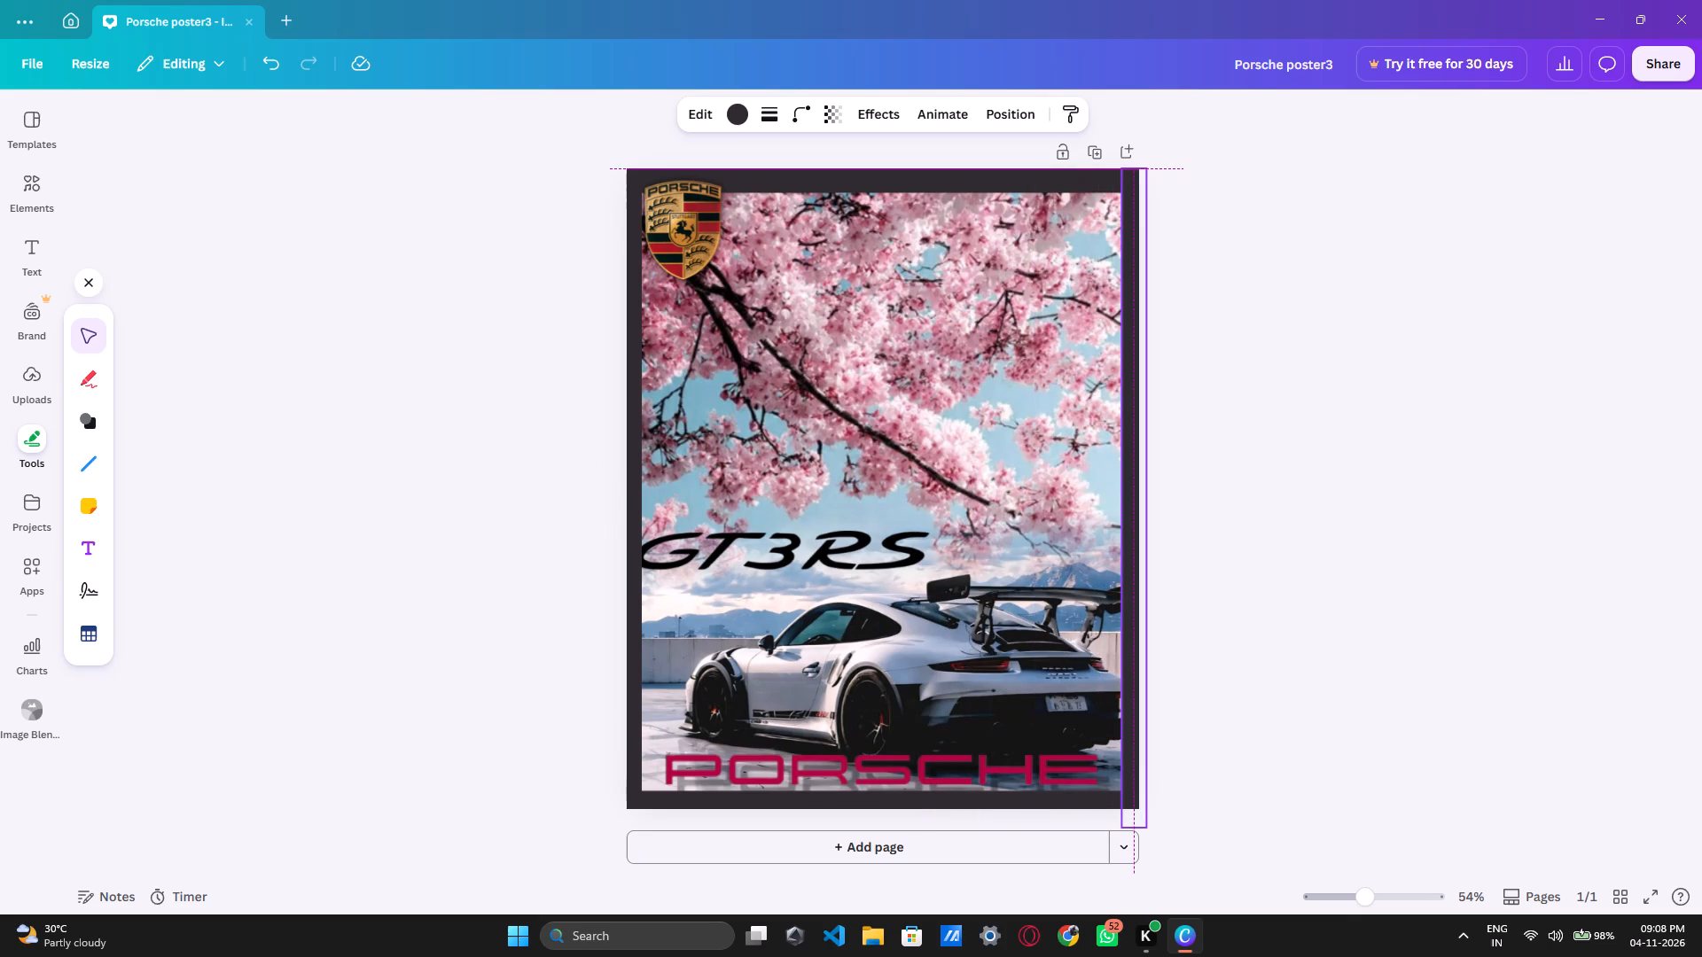
drag(1135, 533, 1136, 533)
drag(1136, 533, 1141, 534)
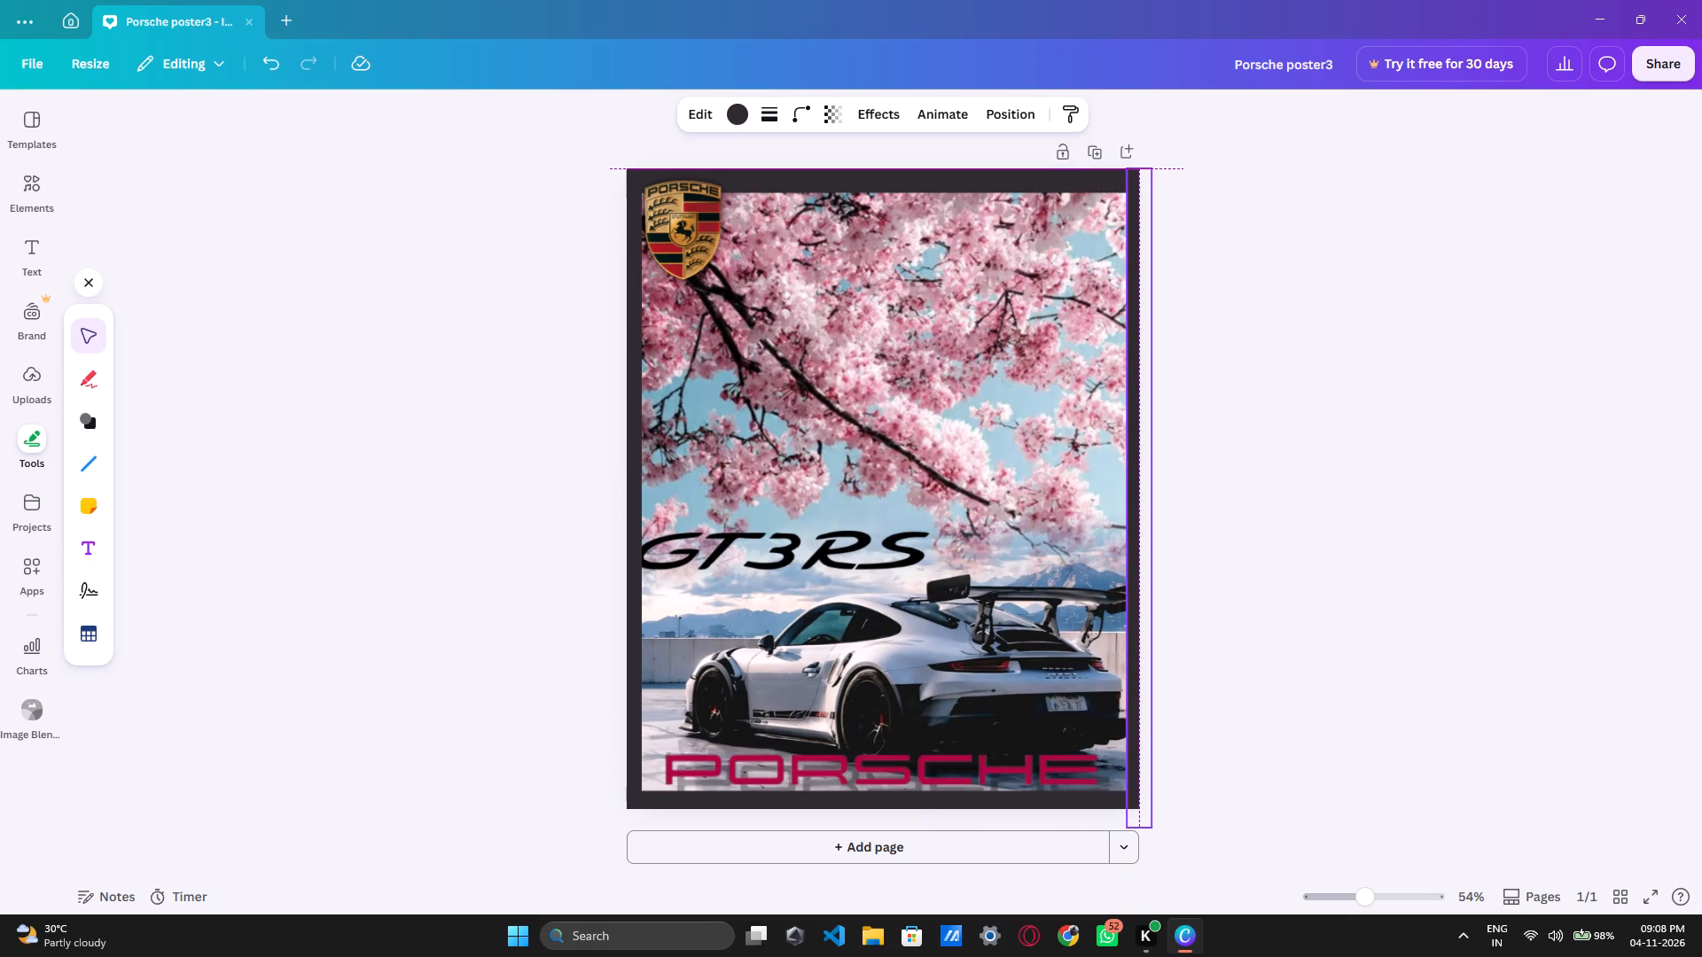
drag(1141, 534, 1137, 534)
click(1280, 508)
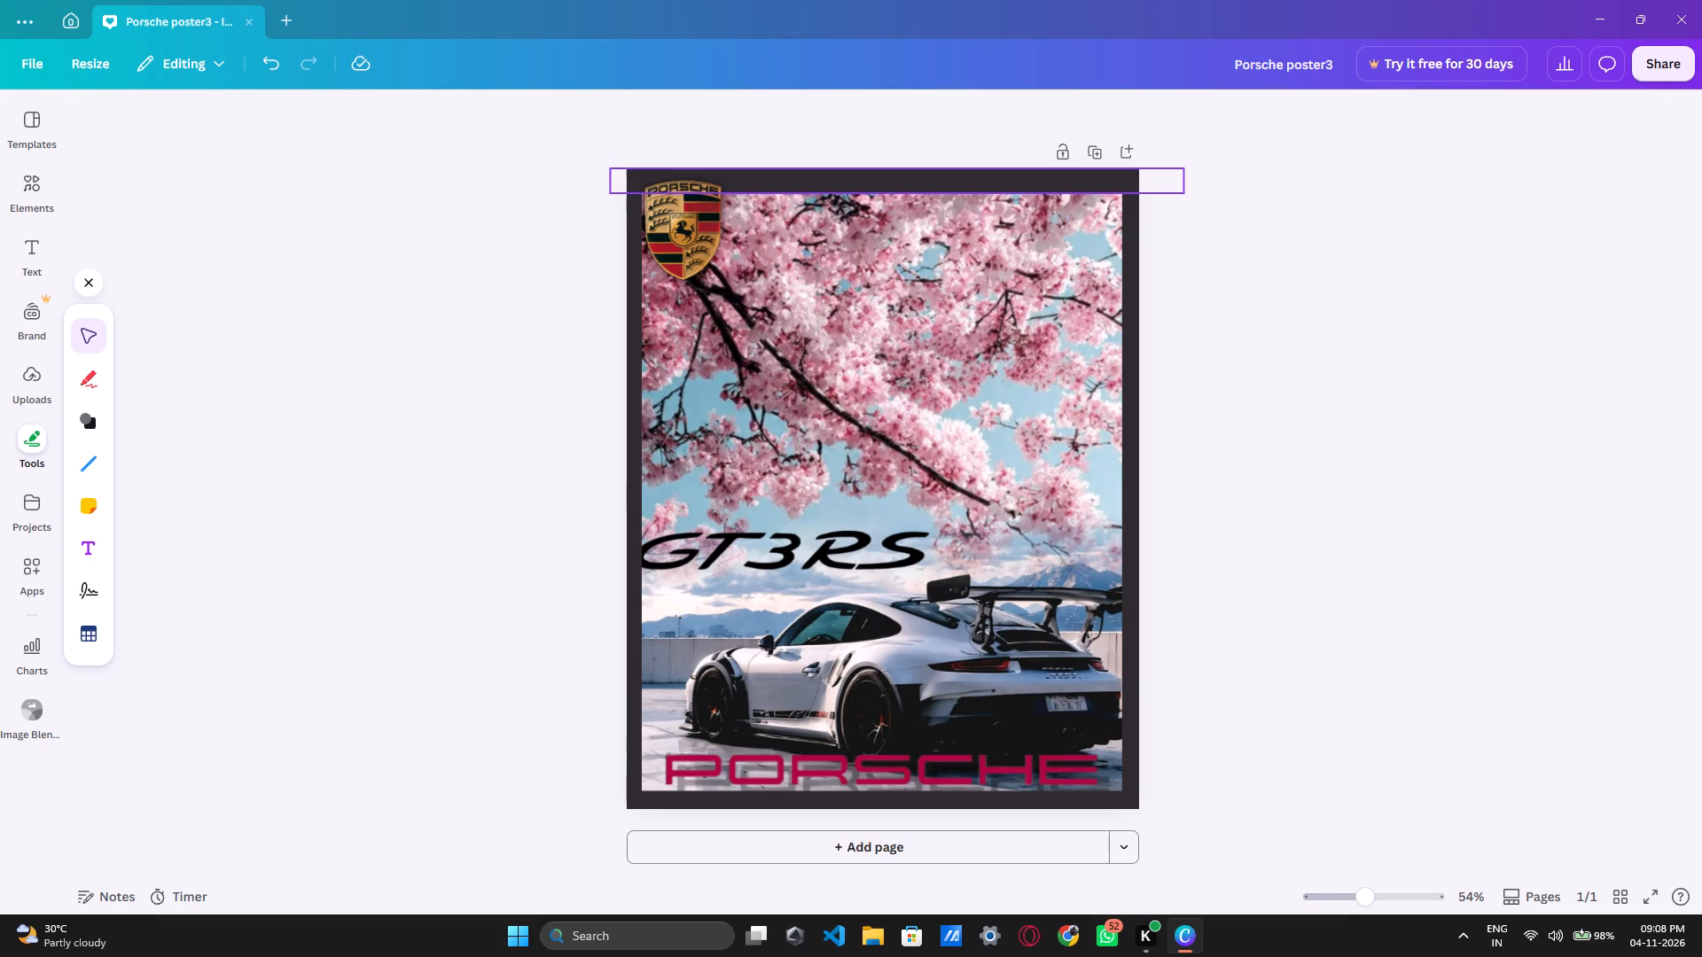
Shift the dark top bar slightly upward so the top of the frame looks thinner.
click(923, 185)
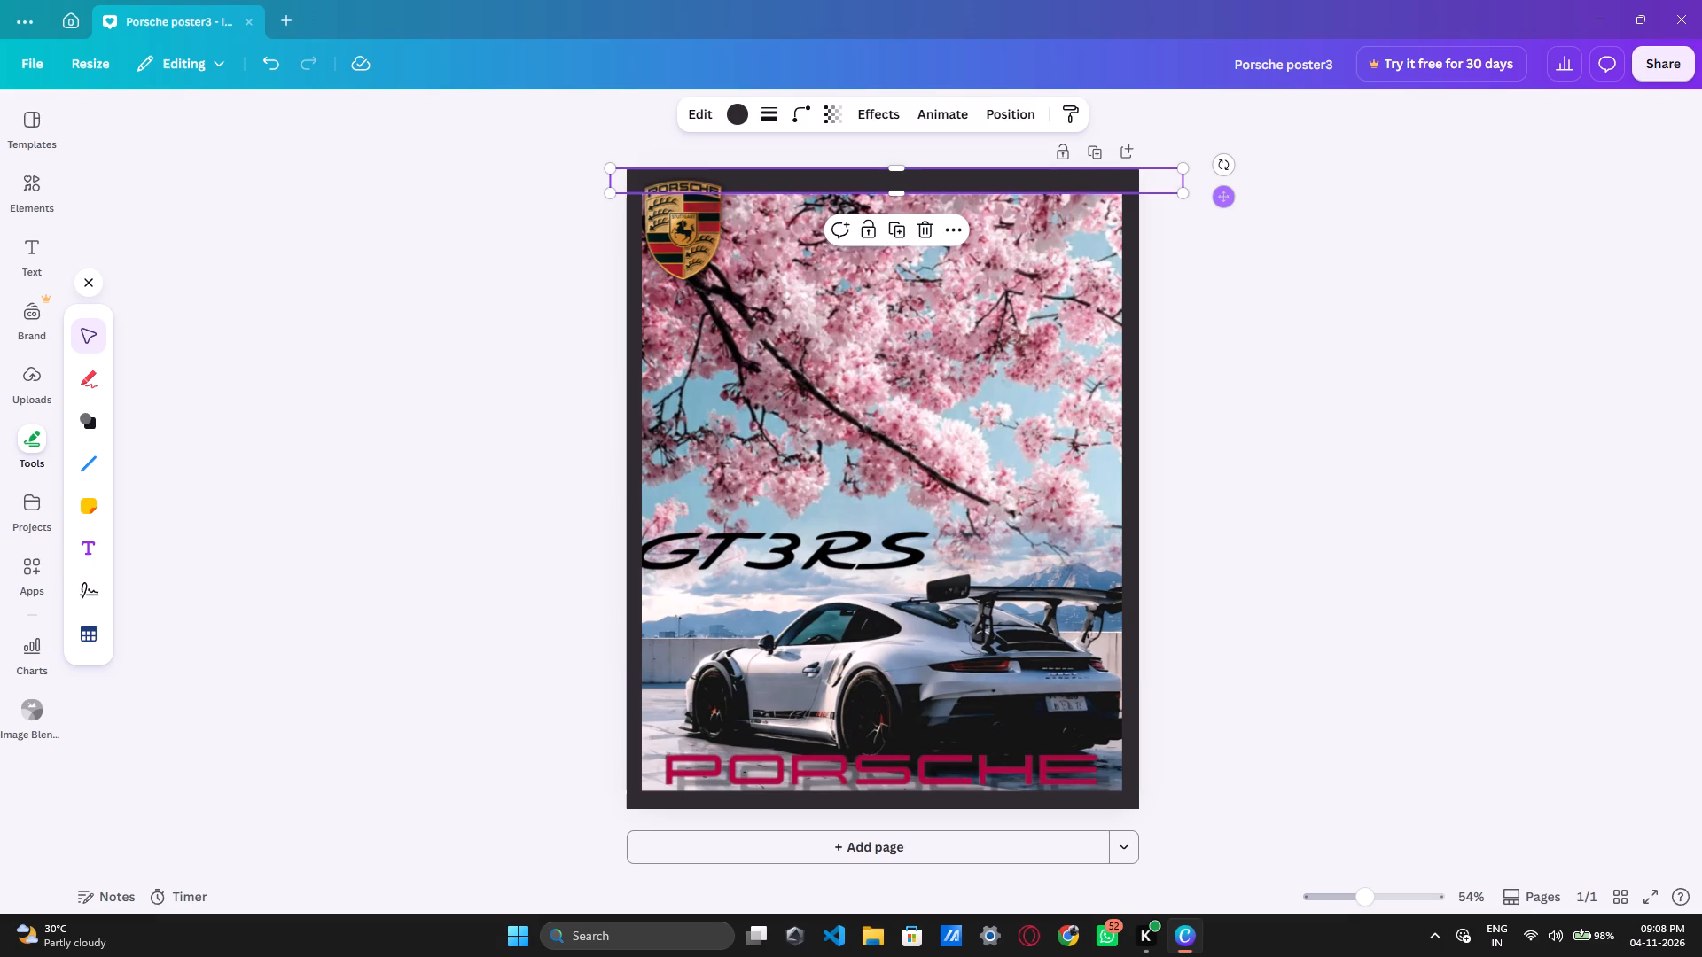
click(1221, 200)
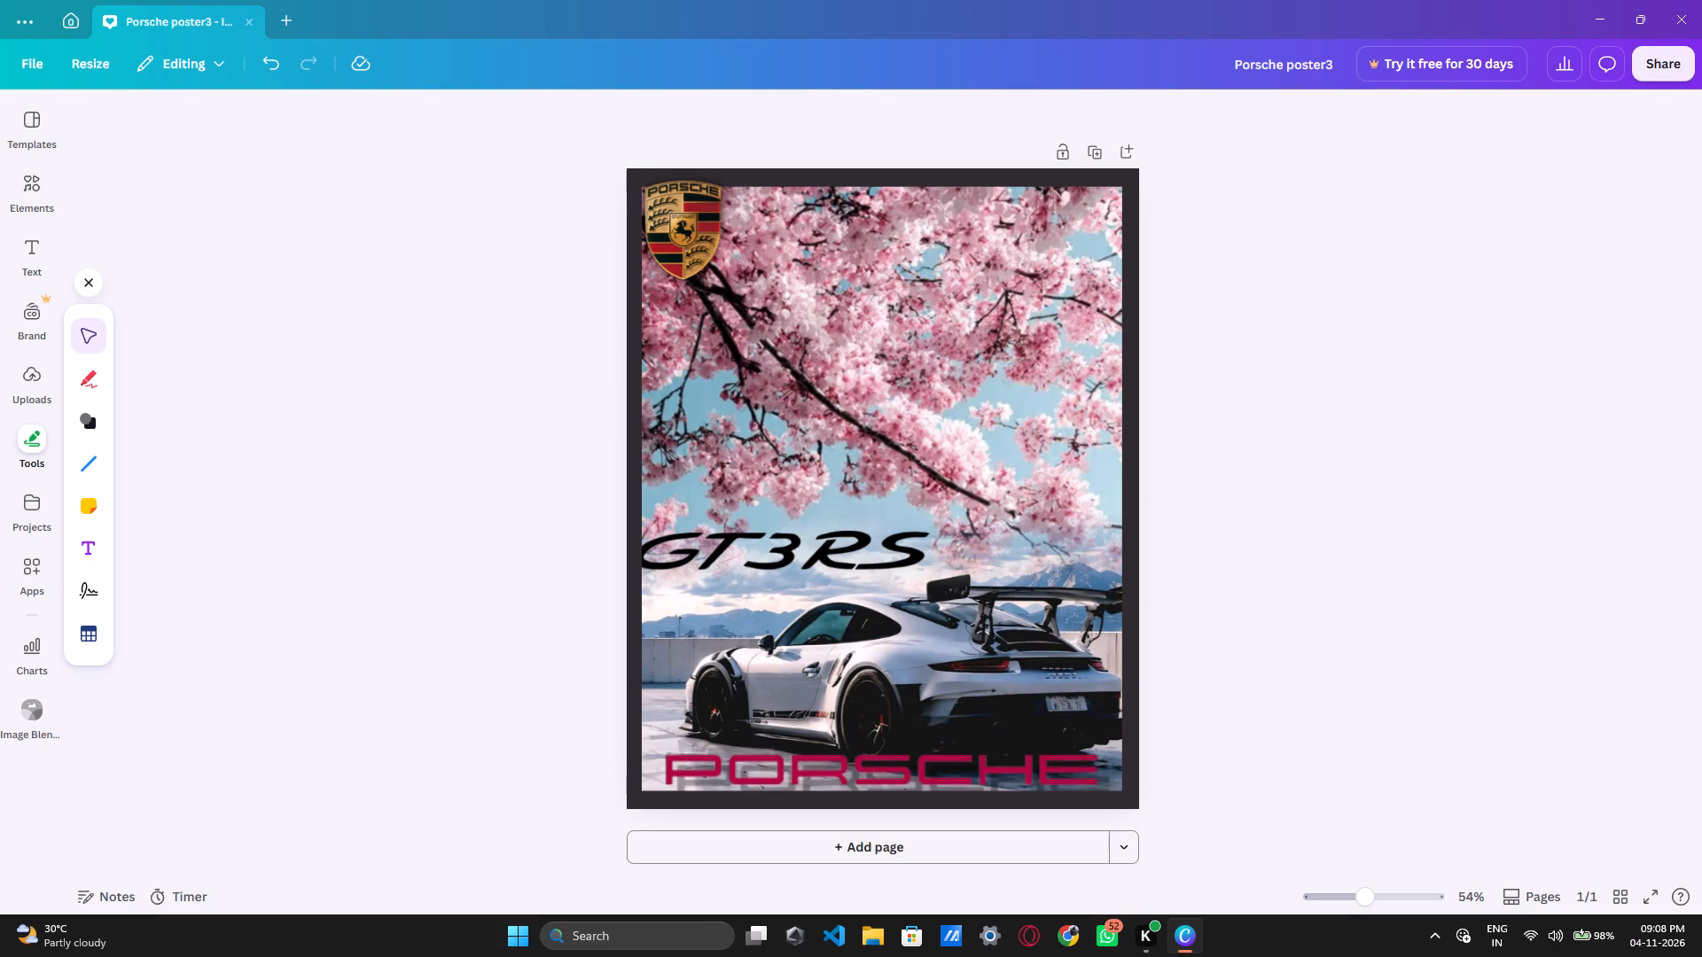
Move the GT3RS logo slightly to the right, clear of the left frame bar.
drag(761, 564, 780, 564)
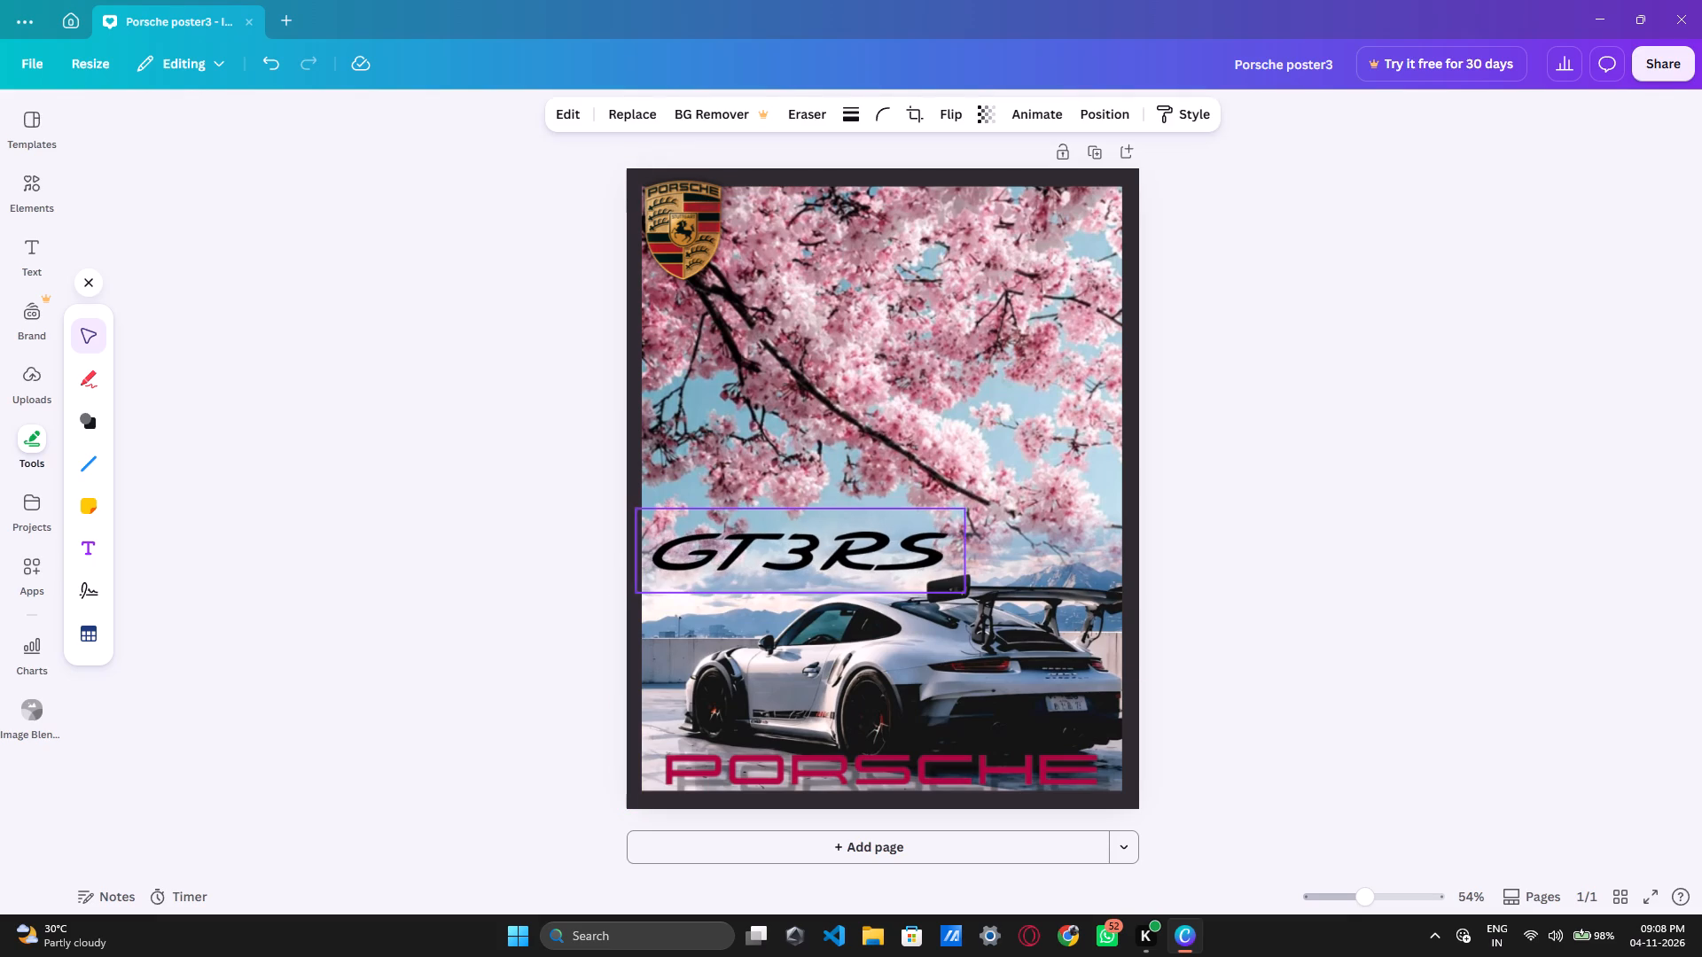
drag(780, 564, 780, 566)
Crop the empty space above and below the red PORSCHE wordmark and nudge it slightly up and to the right.
click(877, 774)
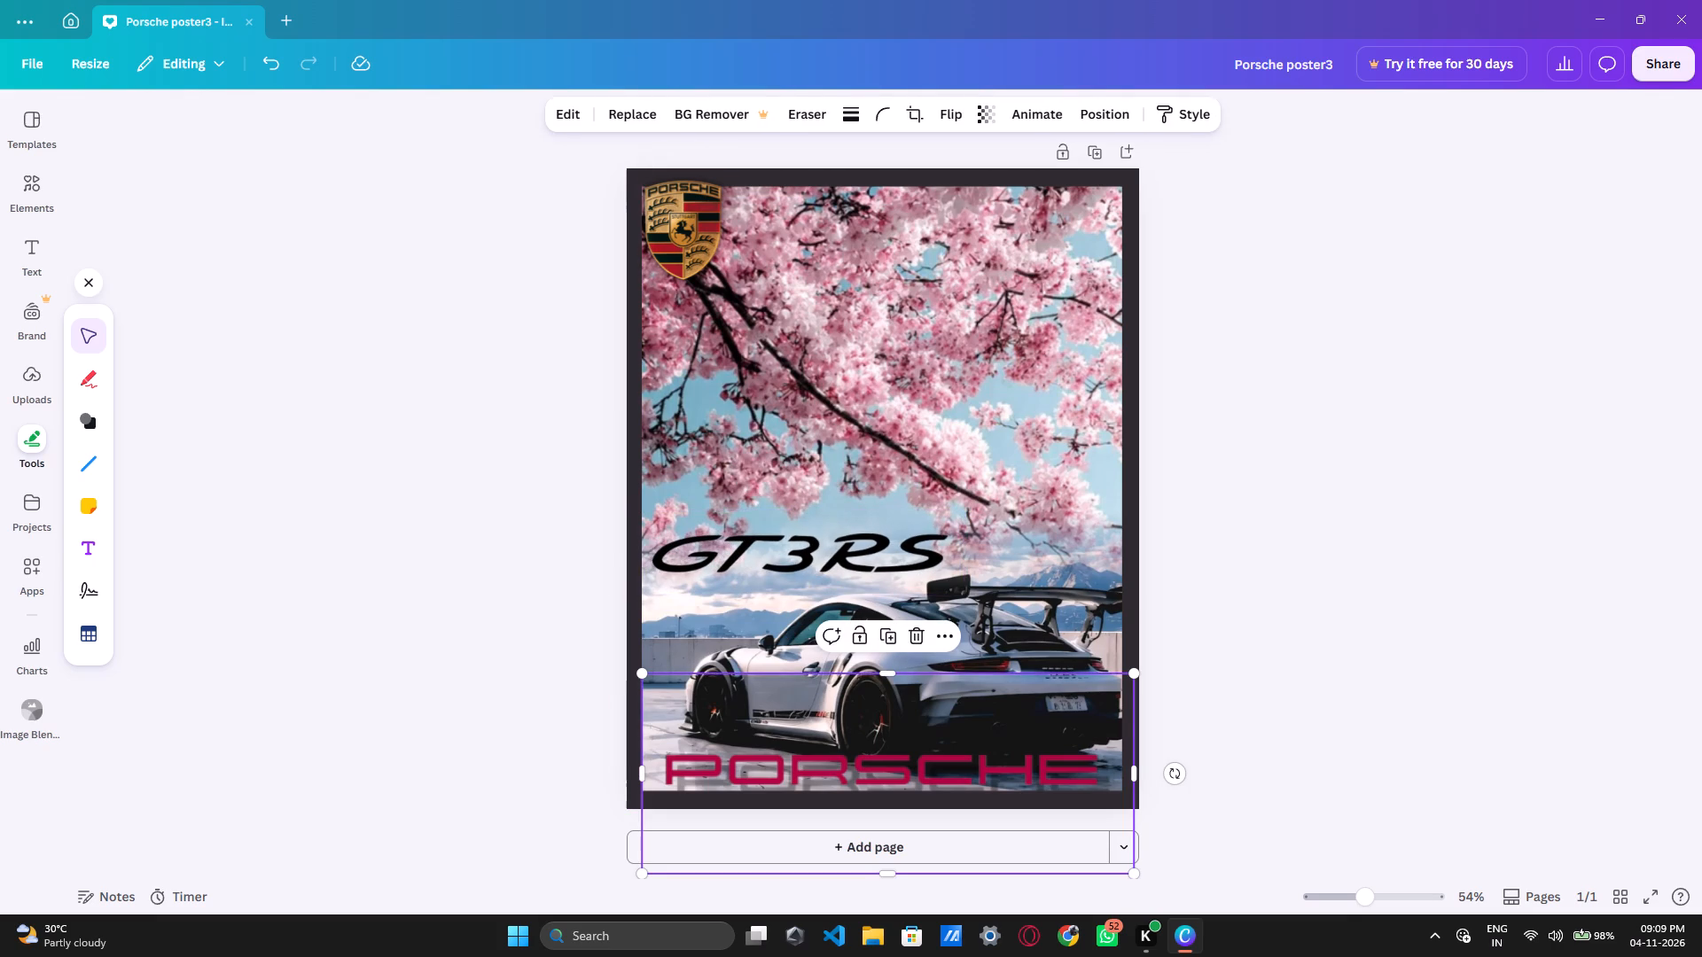
drag(888, 670, 895, 726)
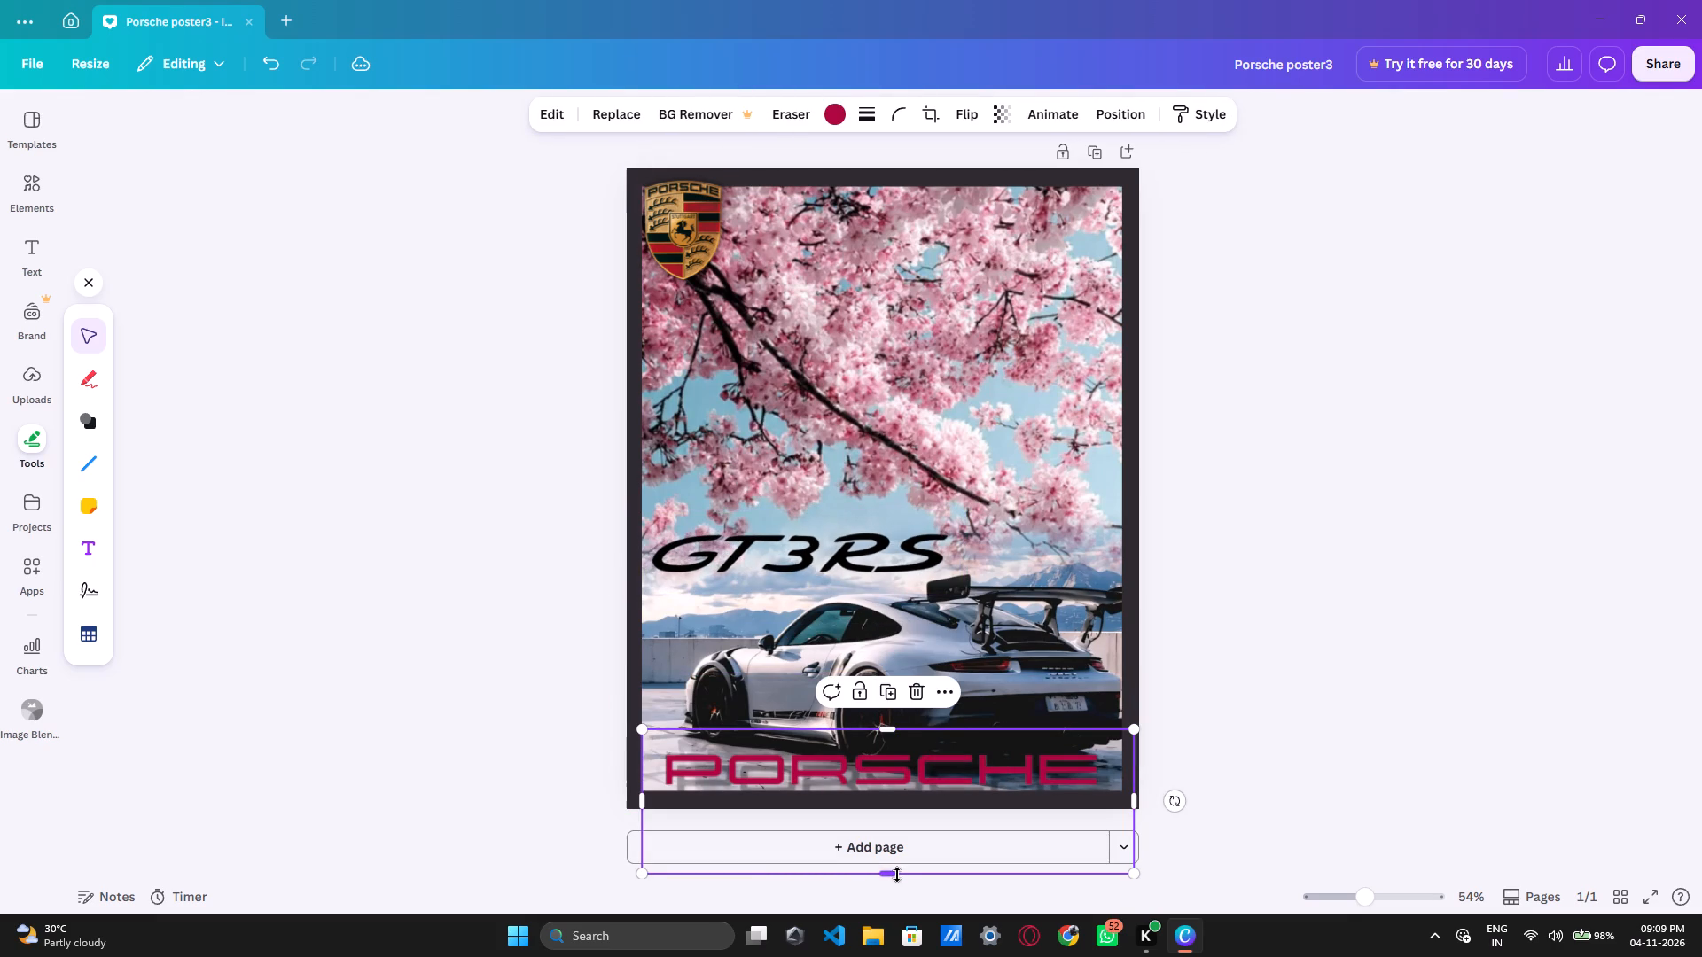
drag(897, 875, 894, 806)
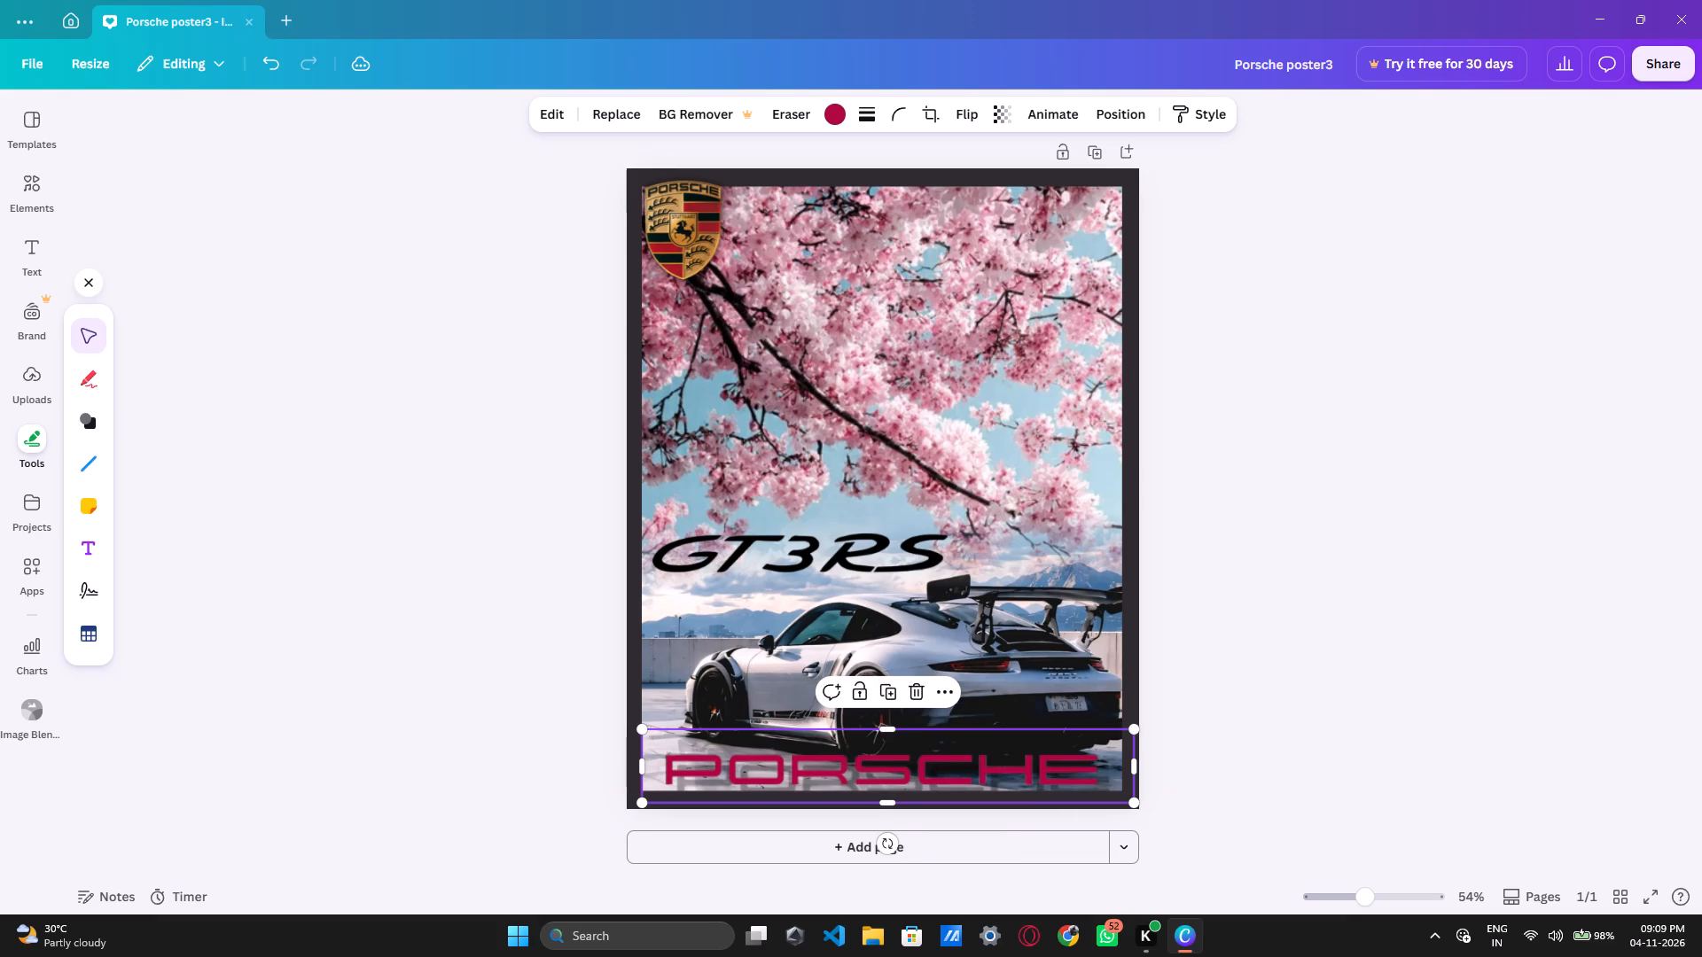
click(886, 744)
click(889, 744)
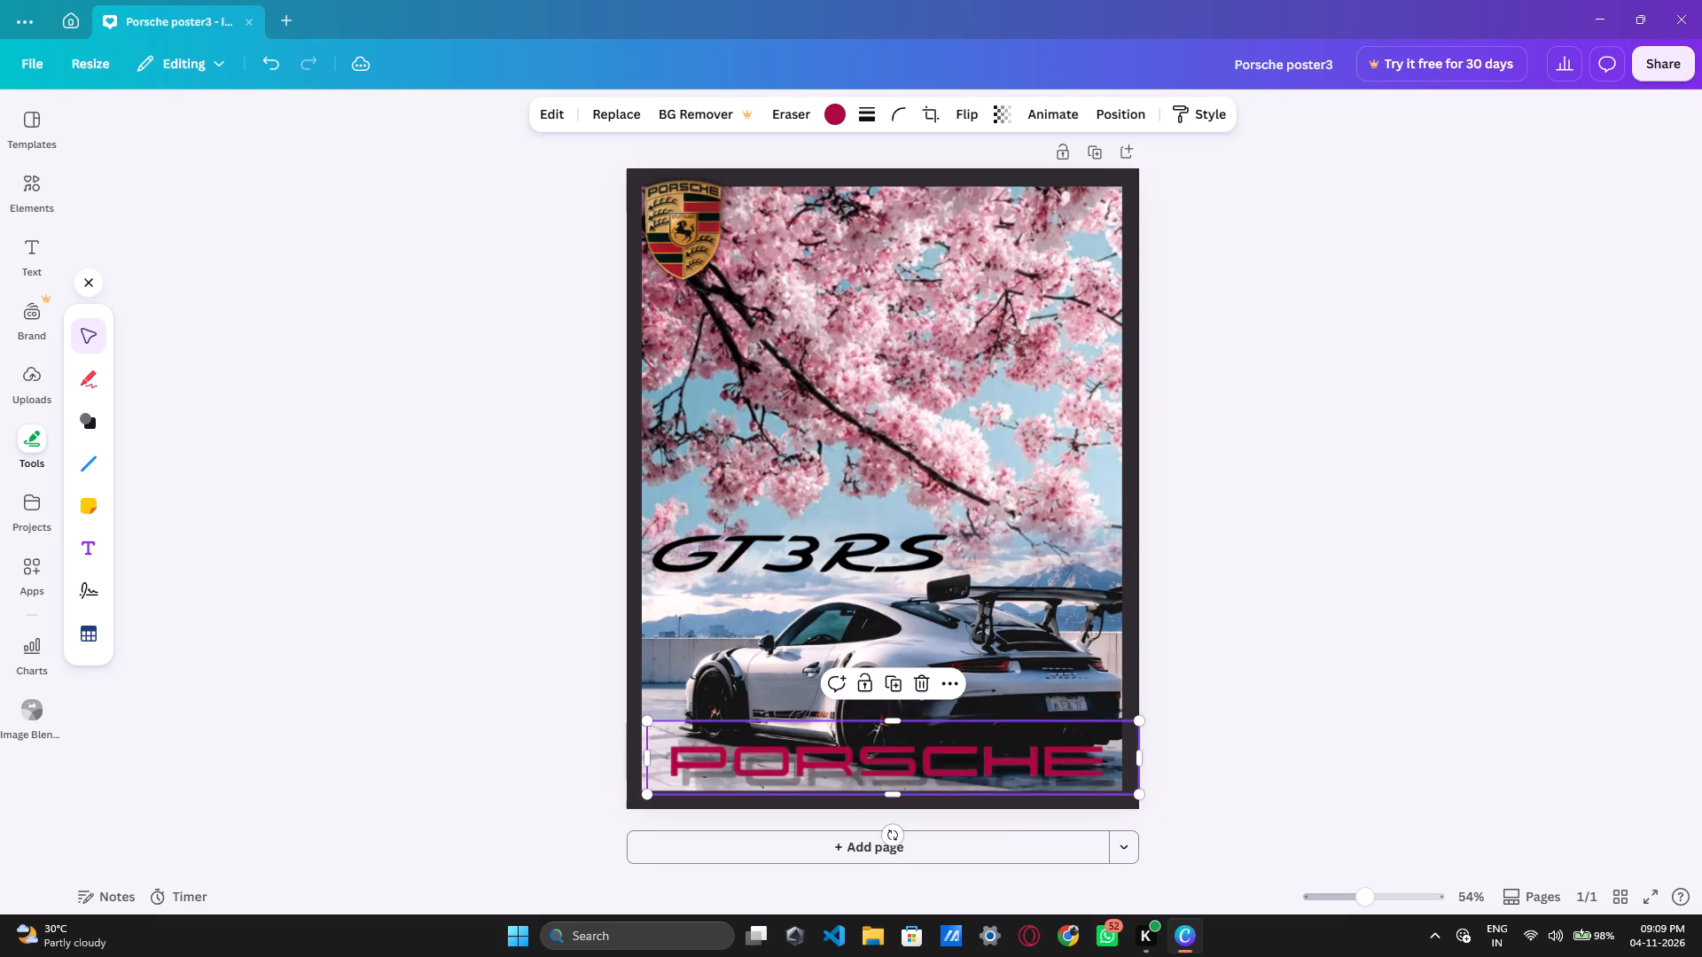
click(1395, 712)
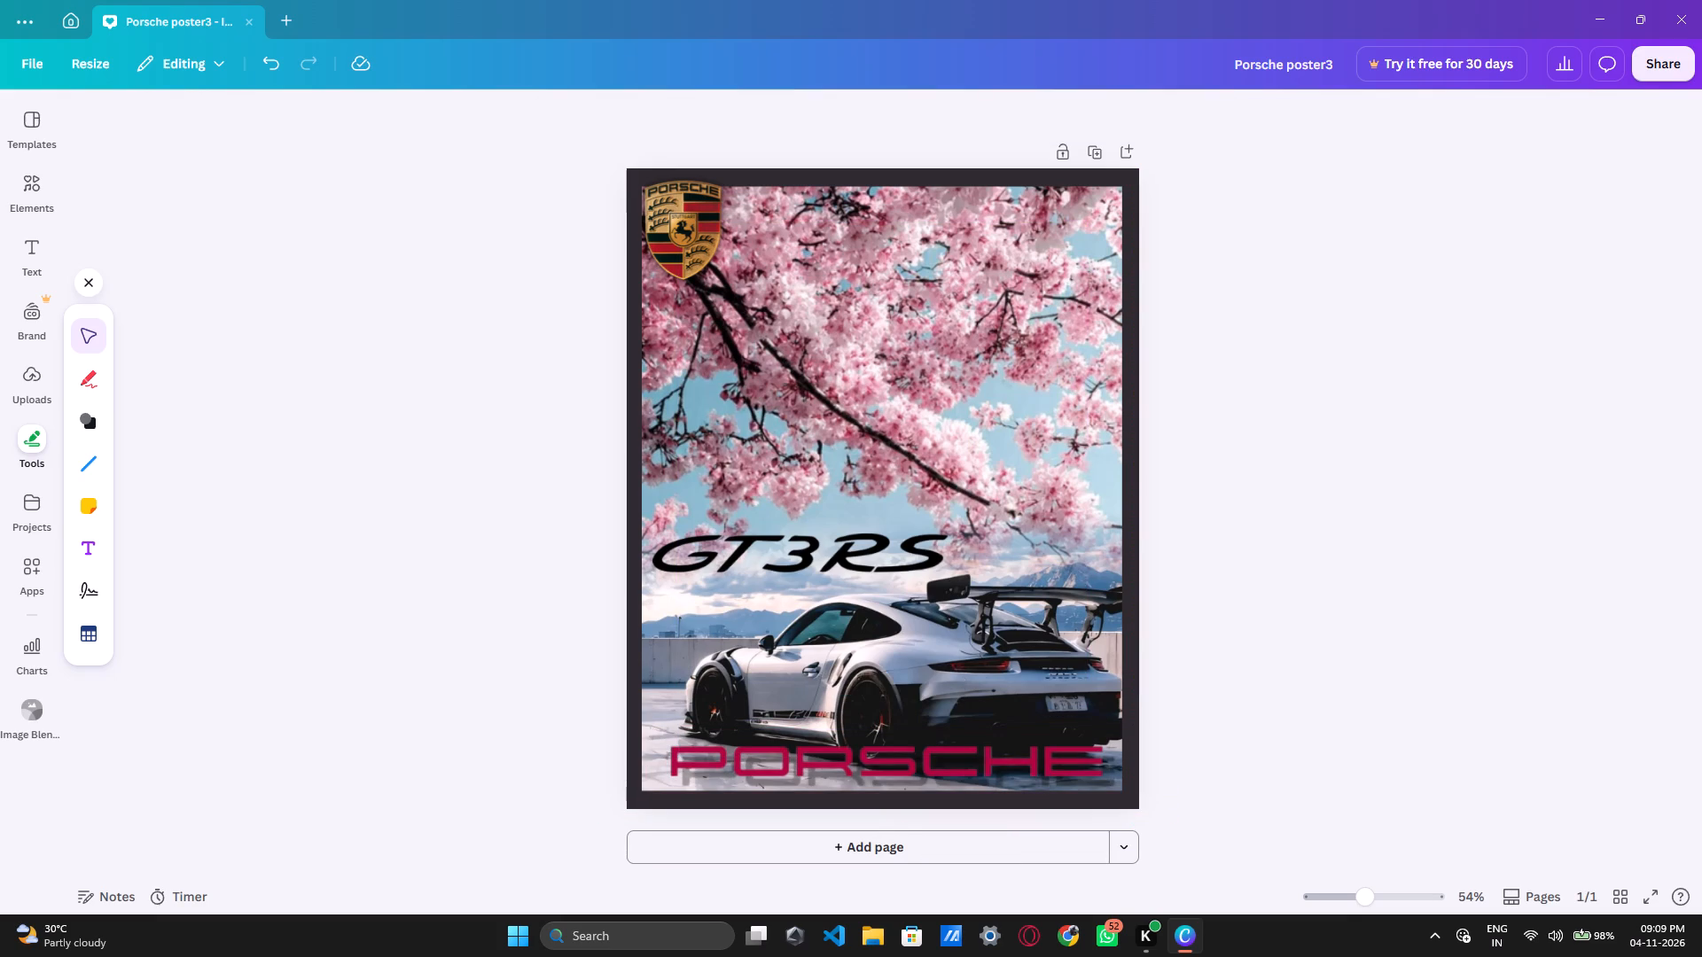
Apply the Fresco filter at intensity 100 to the PORSCHE wordmark.
click(988, 762)
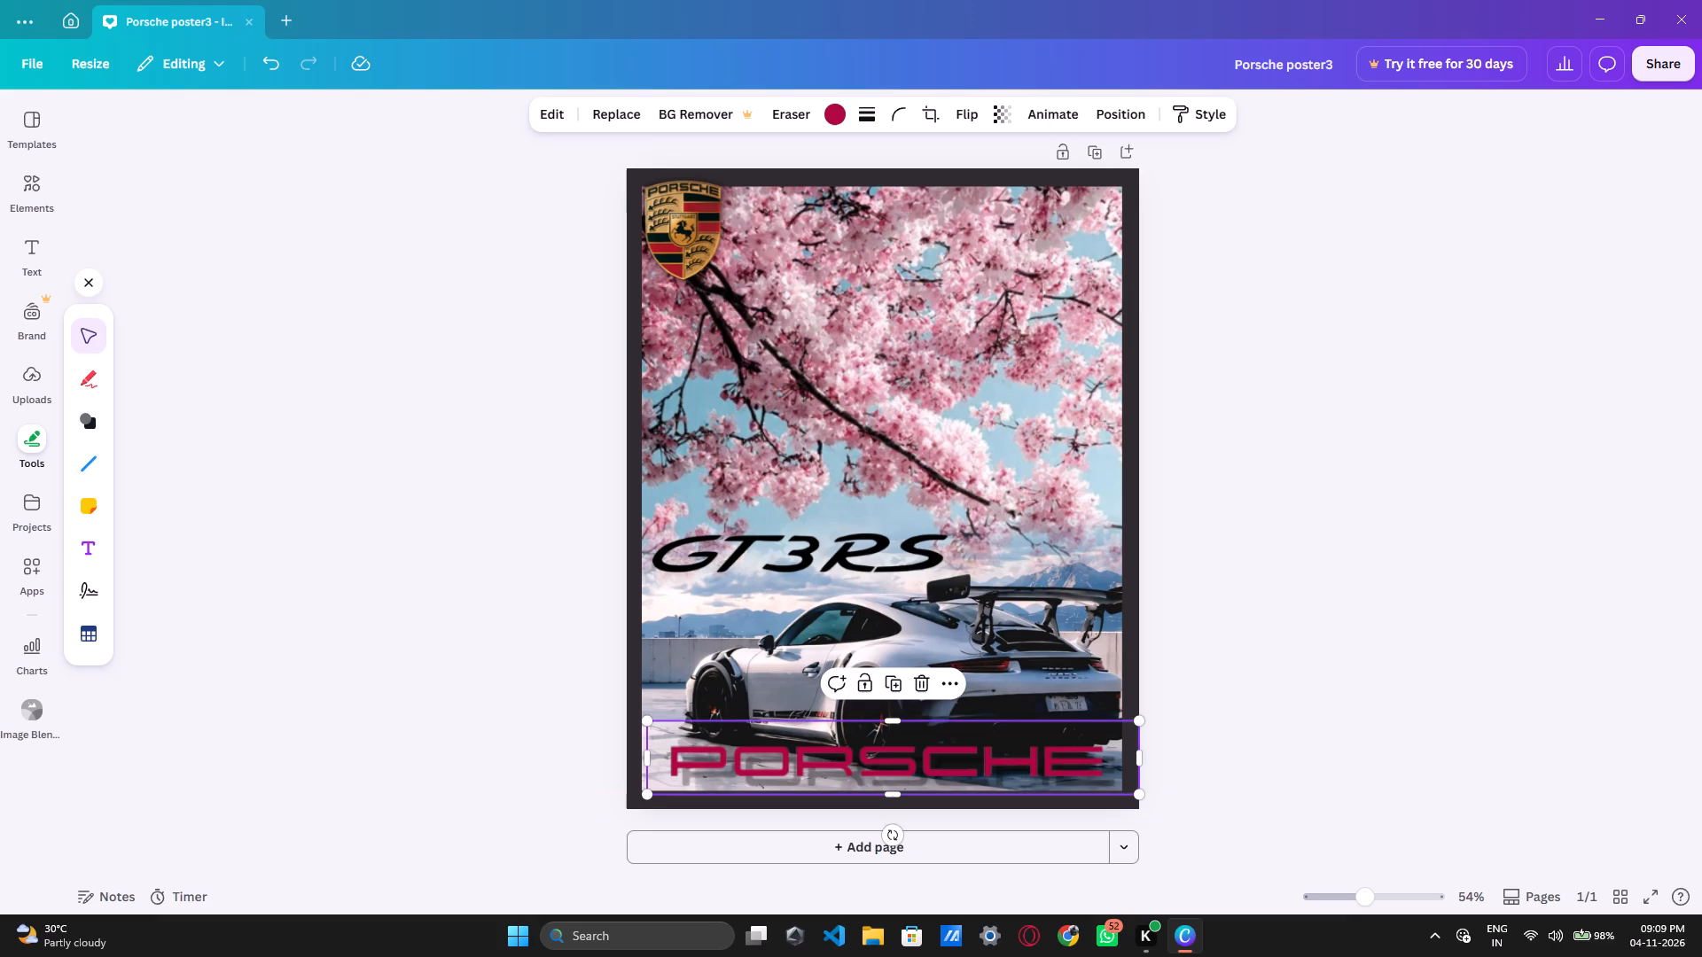
click(557, 112)
scroll(226, 584, down, 2)
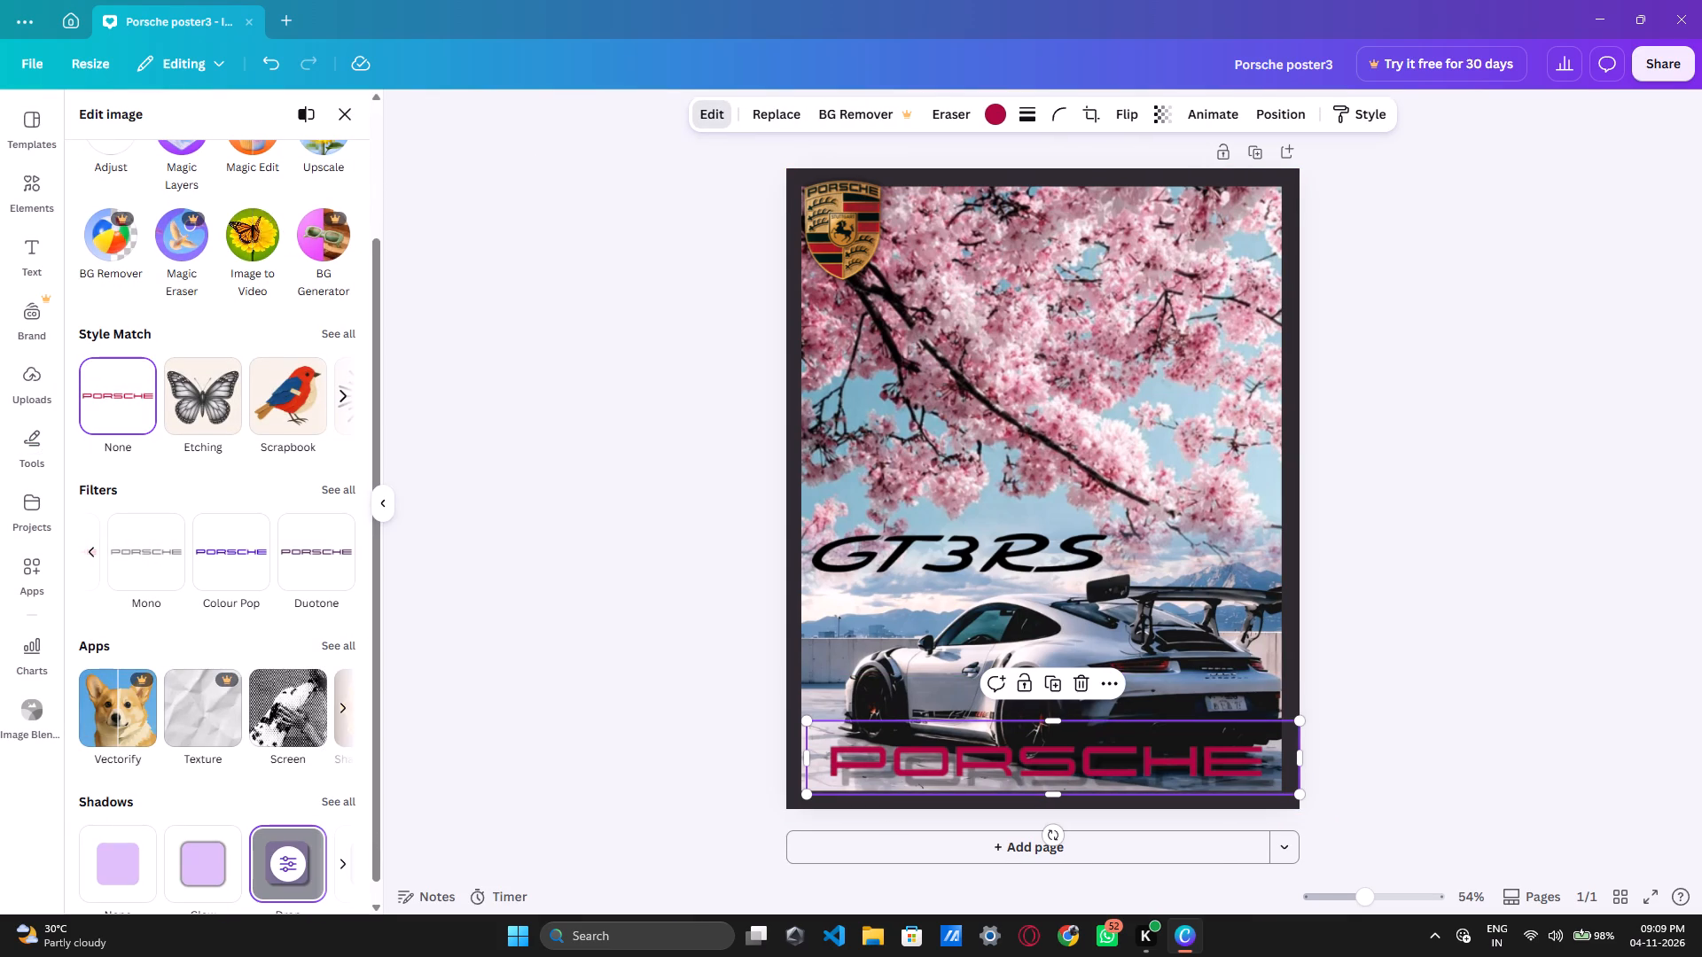
scroll(175, 595, down, 3)
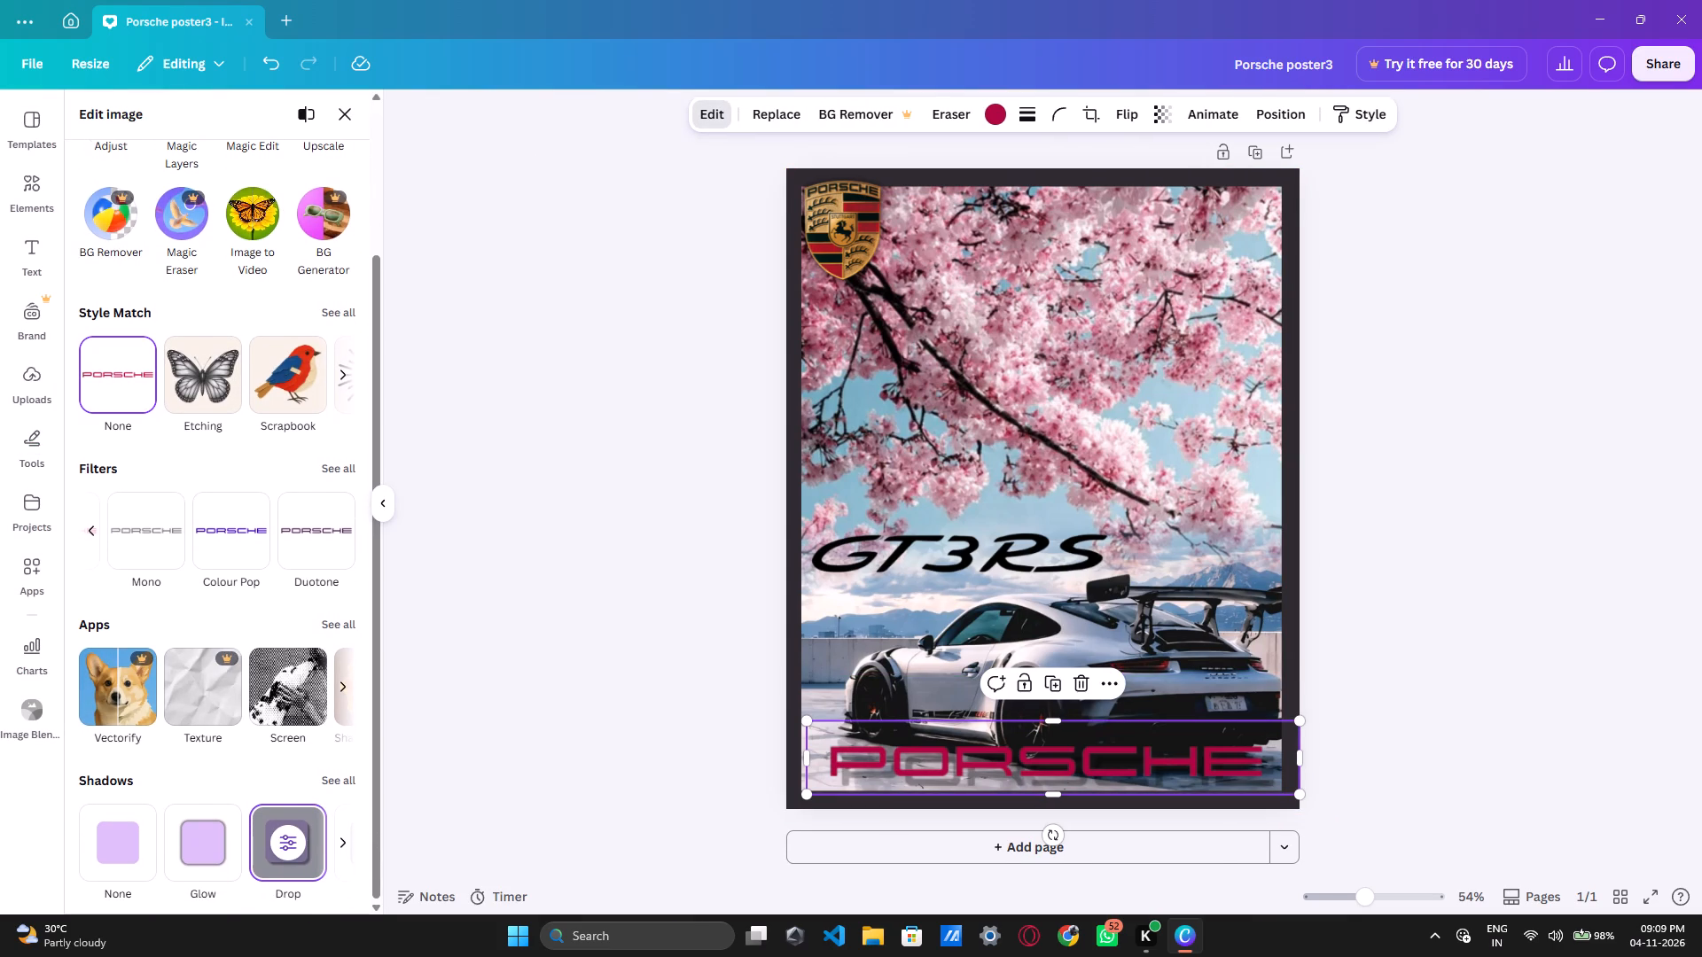
scroll(175, 595, down, 2)
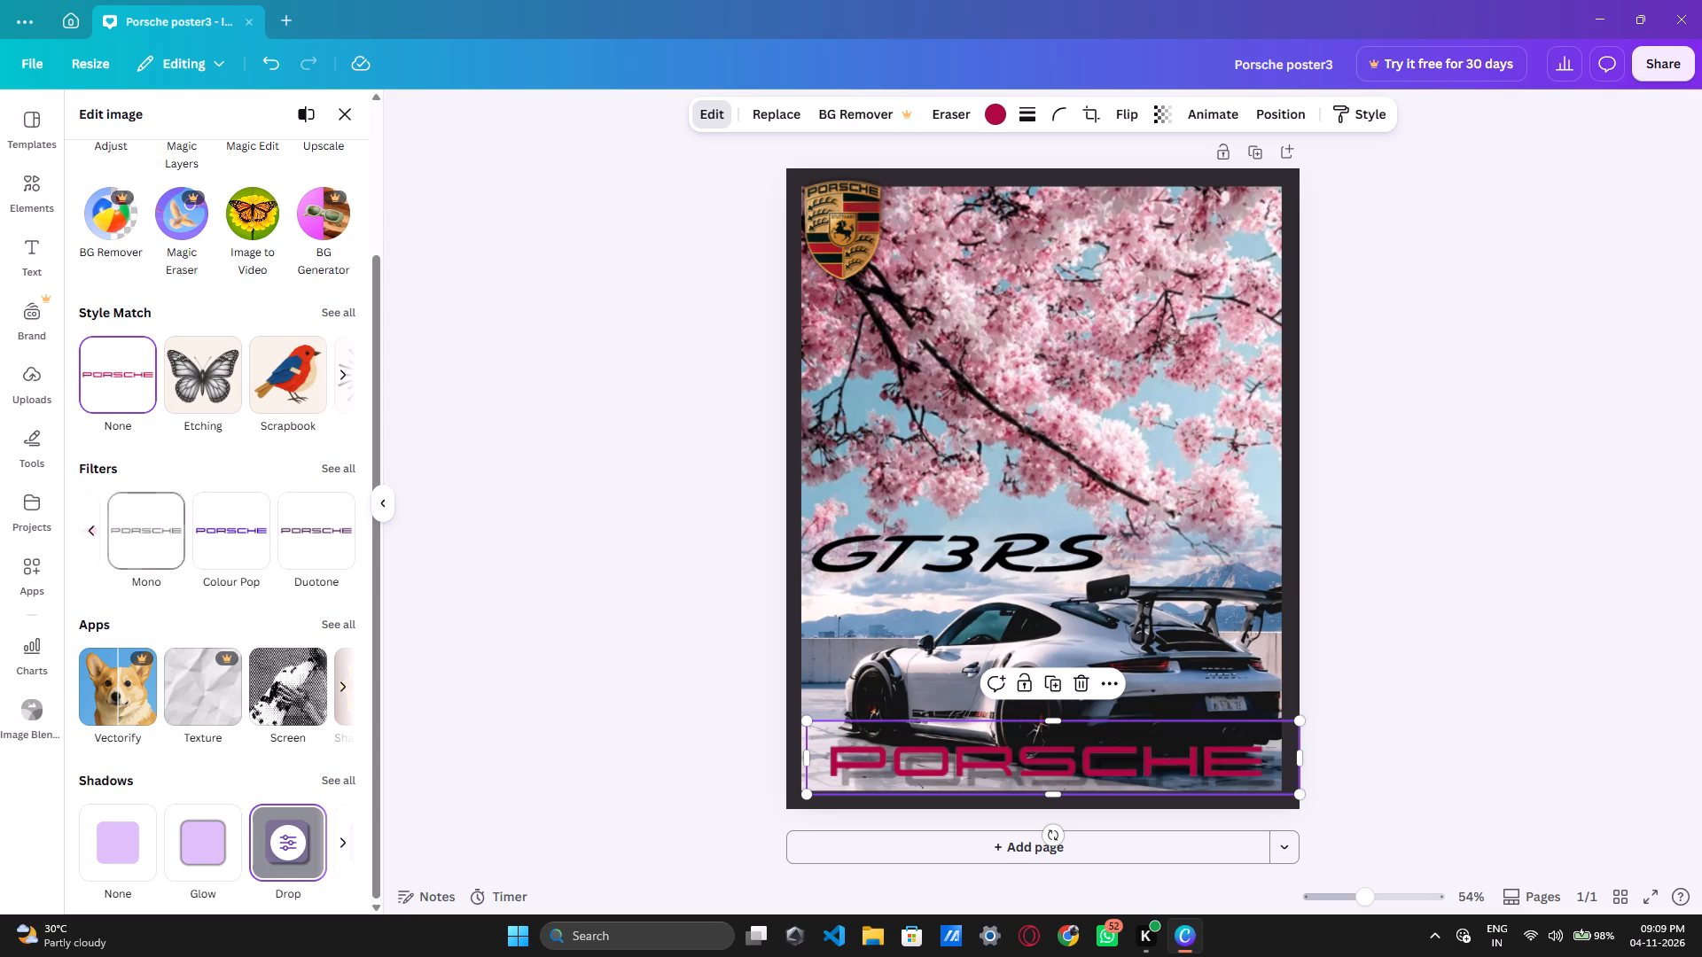
click(90, 529)
click(90, 529)
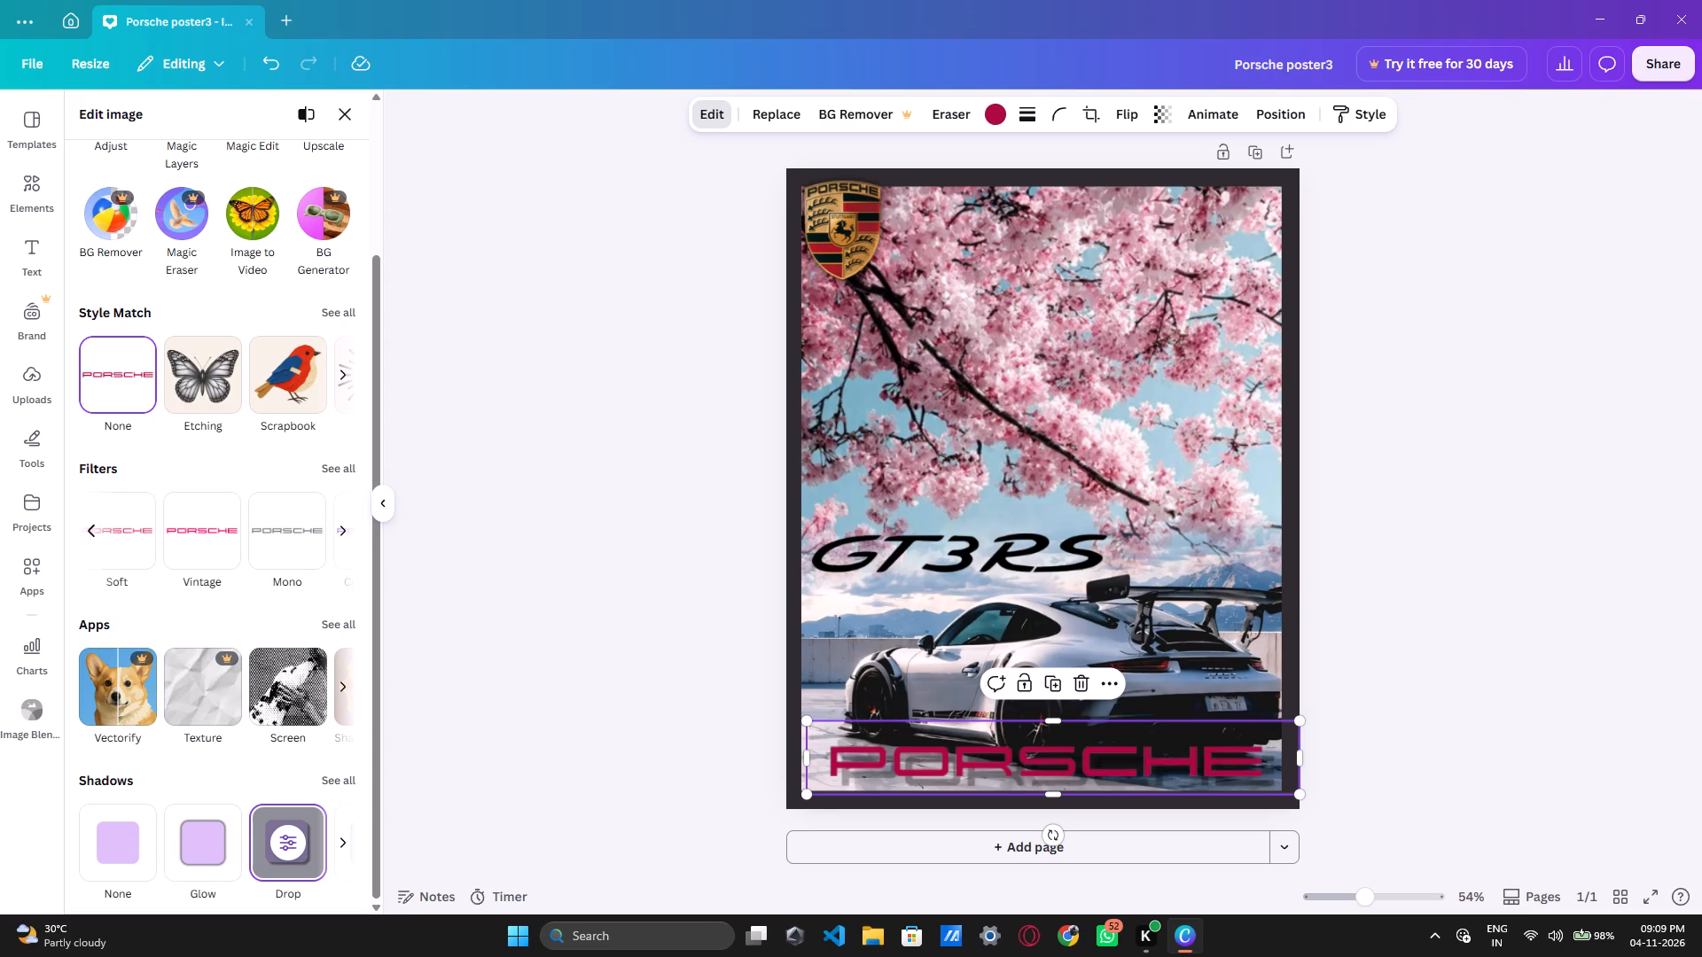
click(90, 529)
click(90, 529)
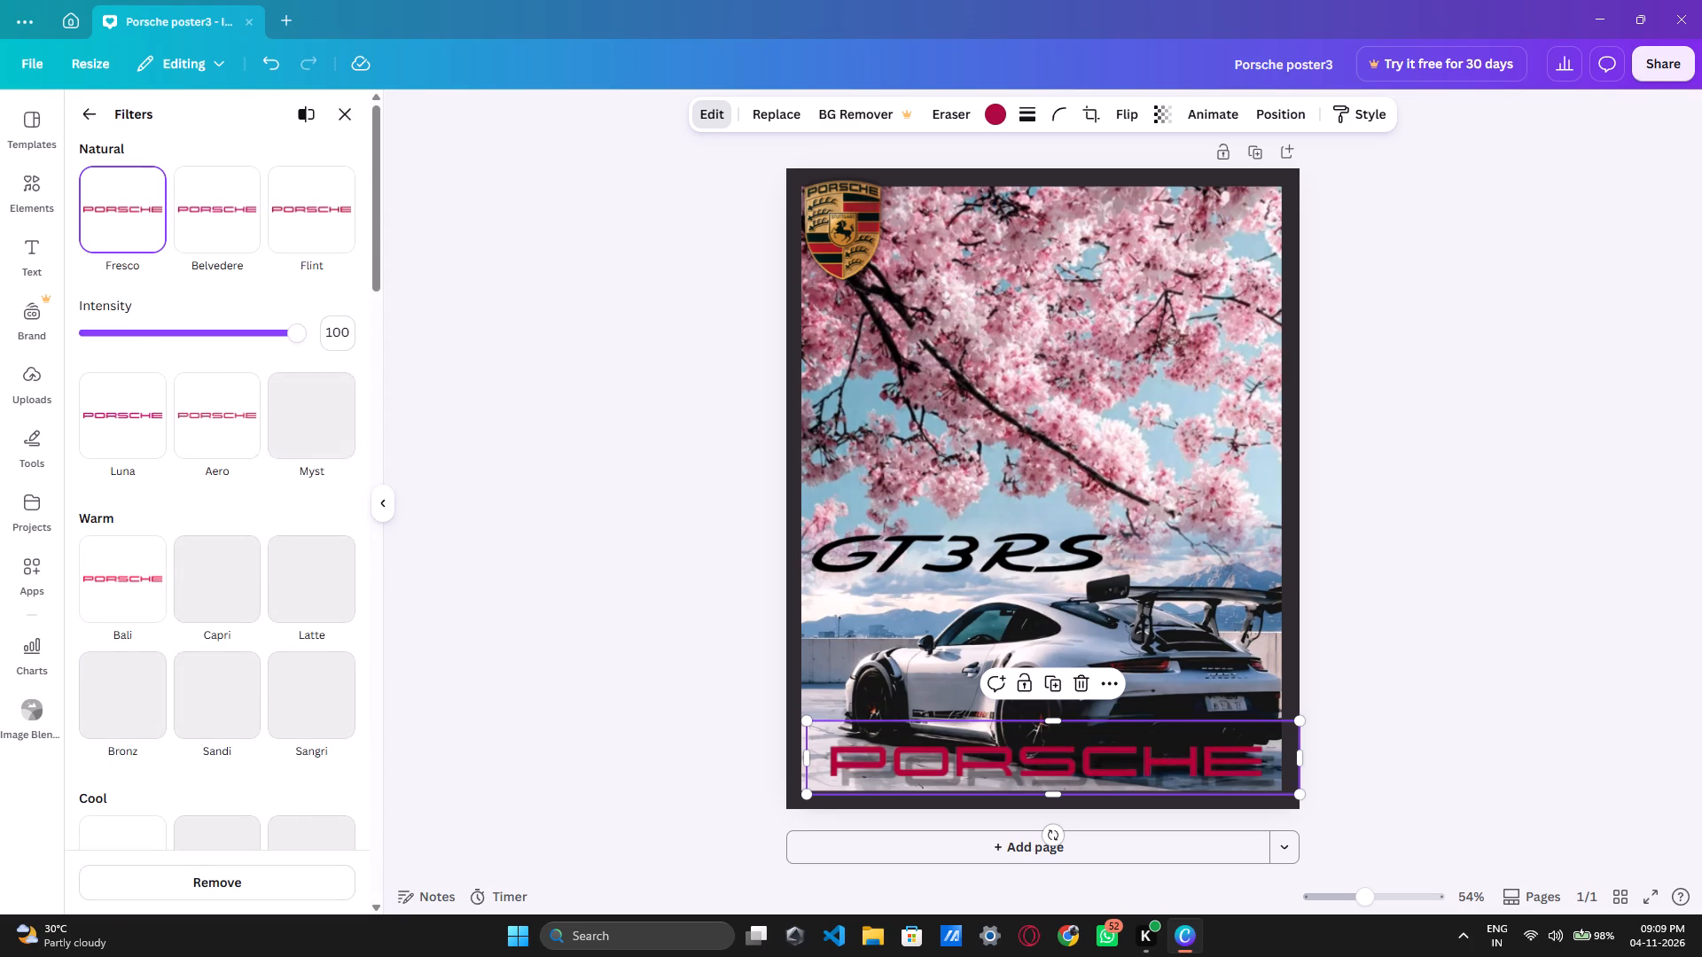
Look through the remaining filter presets for the PORSCHE wordmark, from Natural to Duotone.
scroll(175, 532, down, 1)
scroll(177, 544, up, 1)
scroll(177, 544, down, 3)
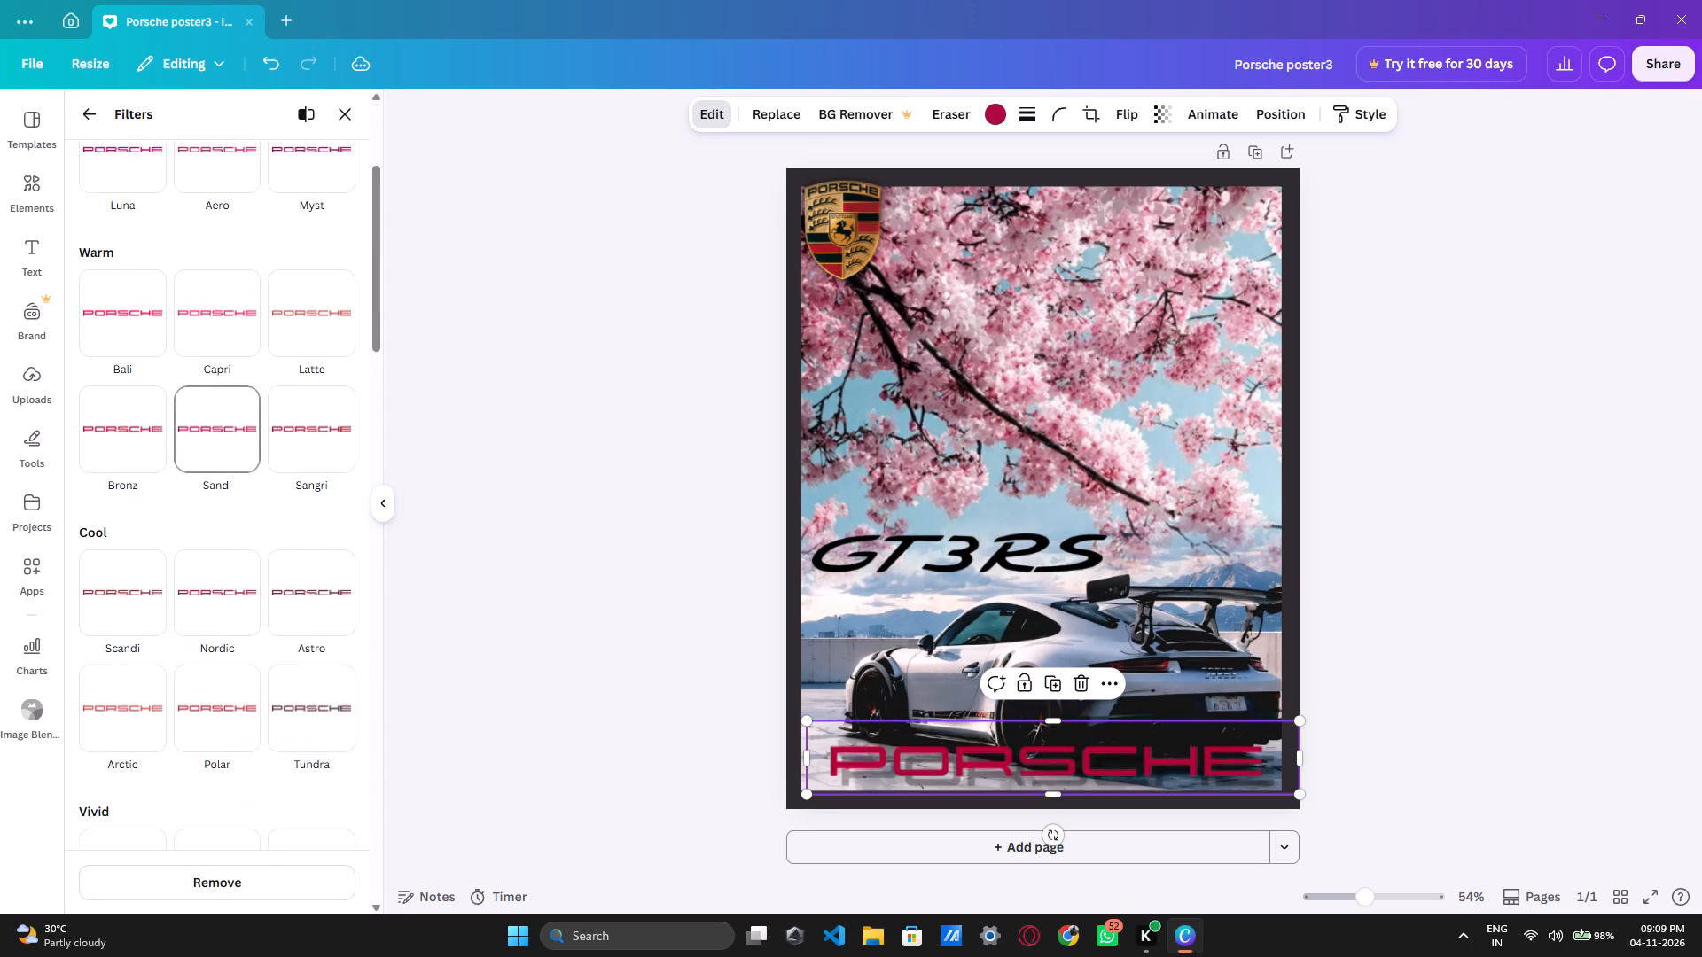
scroll(177, 545, down, 18)
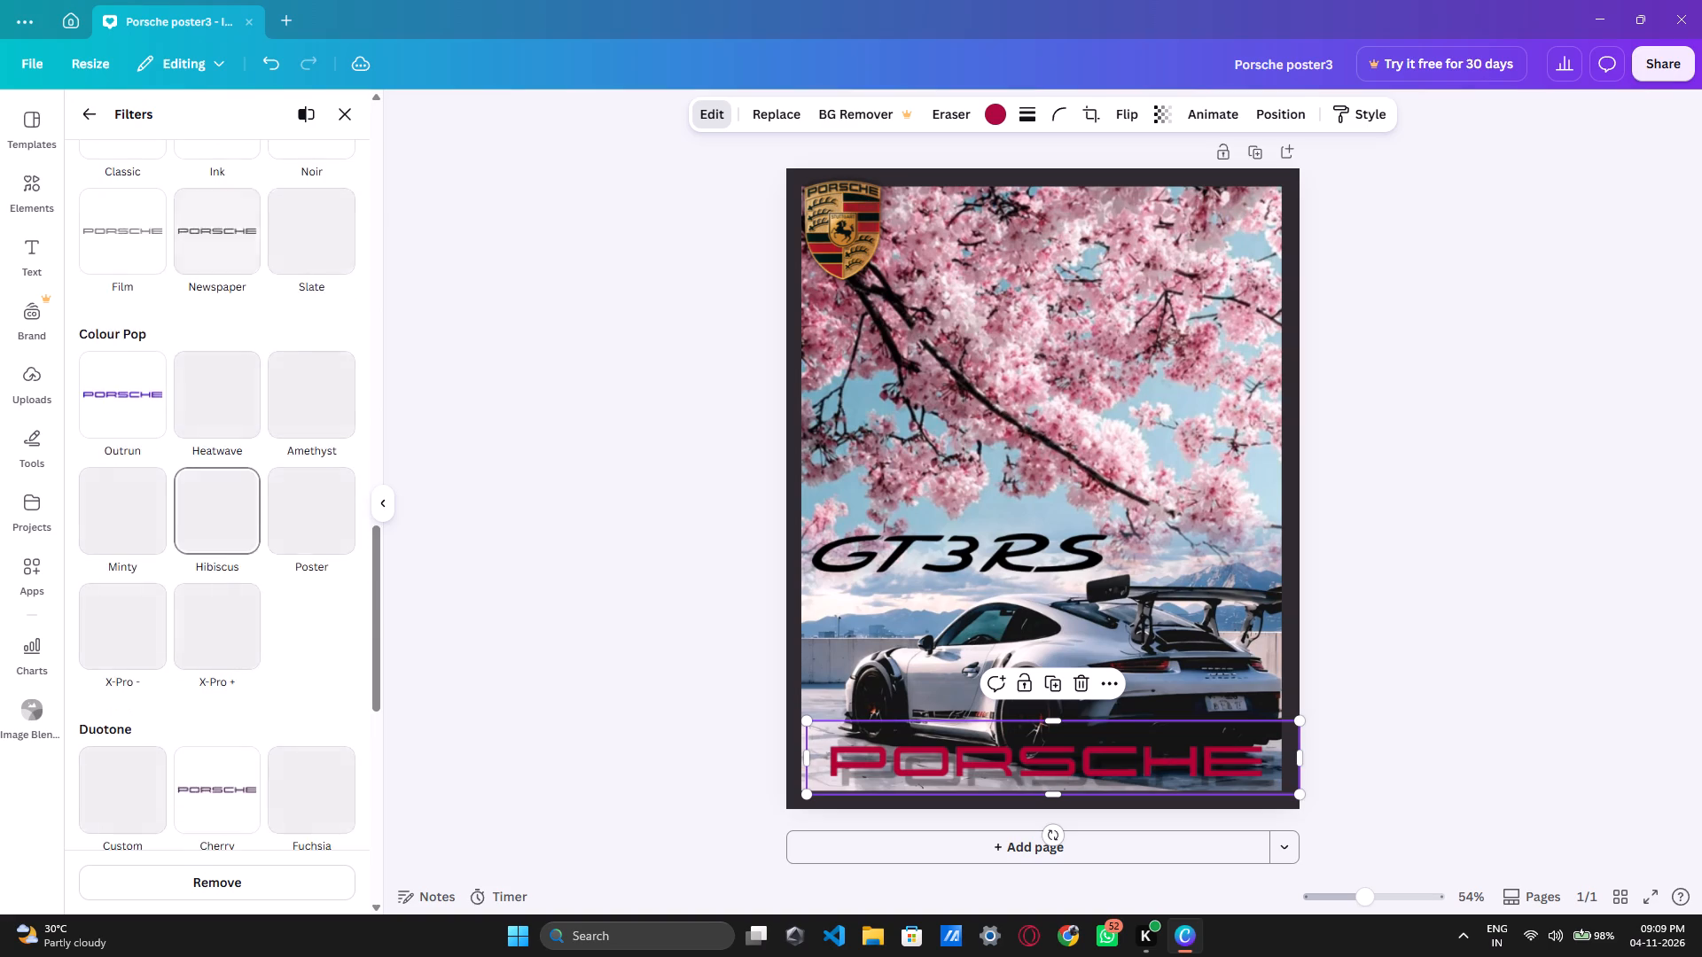
scroll(177, 545, up, 20)
scroll(177, 545, up, 12)
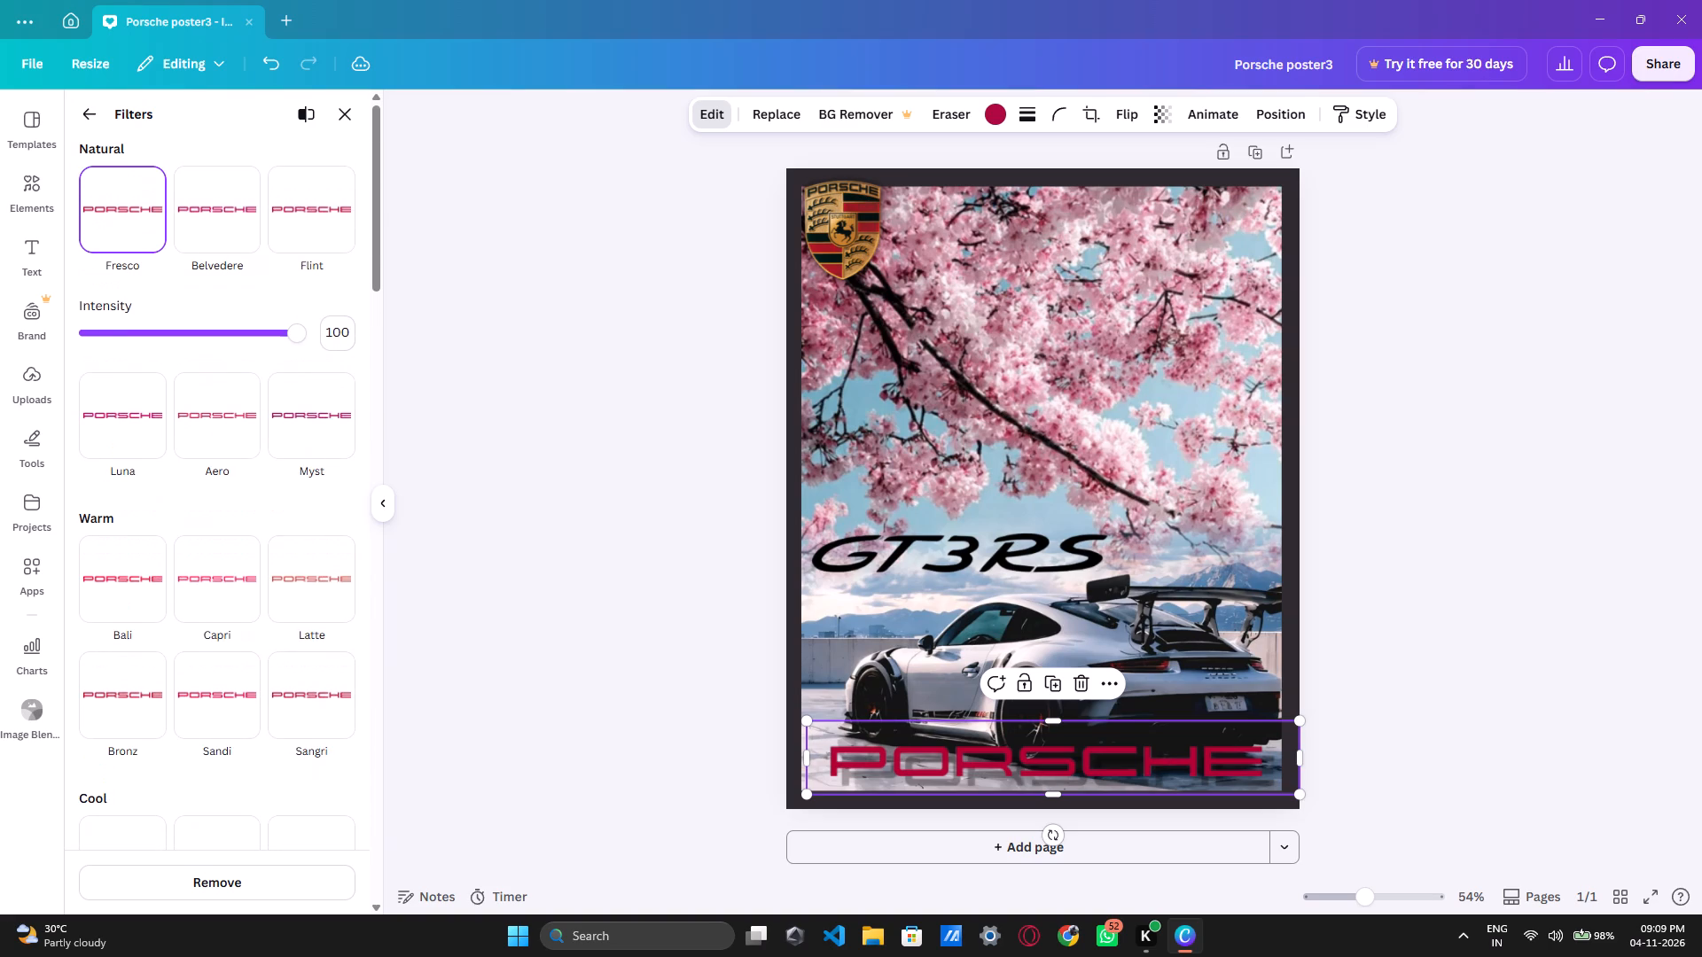
click(88, 116)
Adjust the PORSCHE wordmark image to Brightness 41 and Contrast 56.
scroll(199, 377, up, 5)
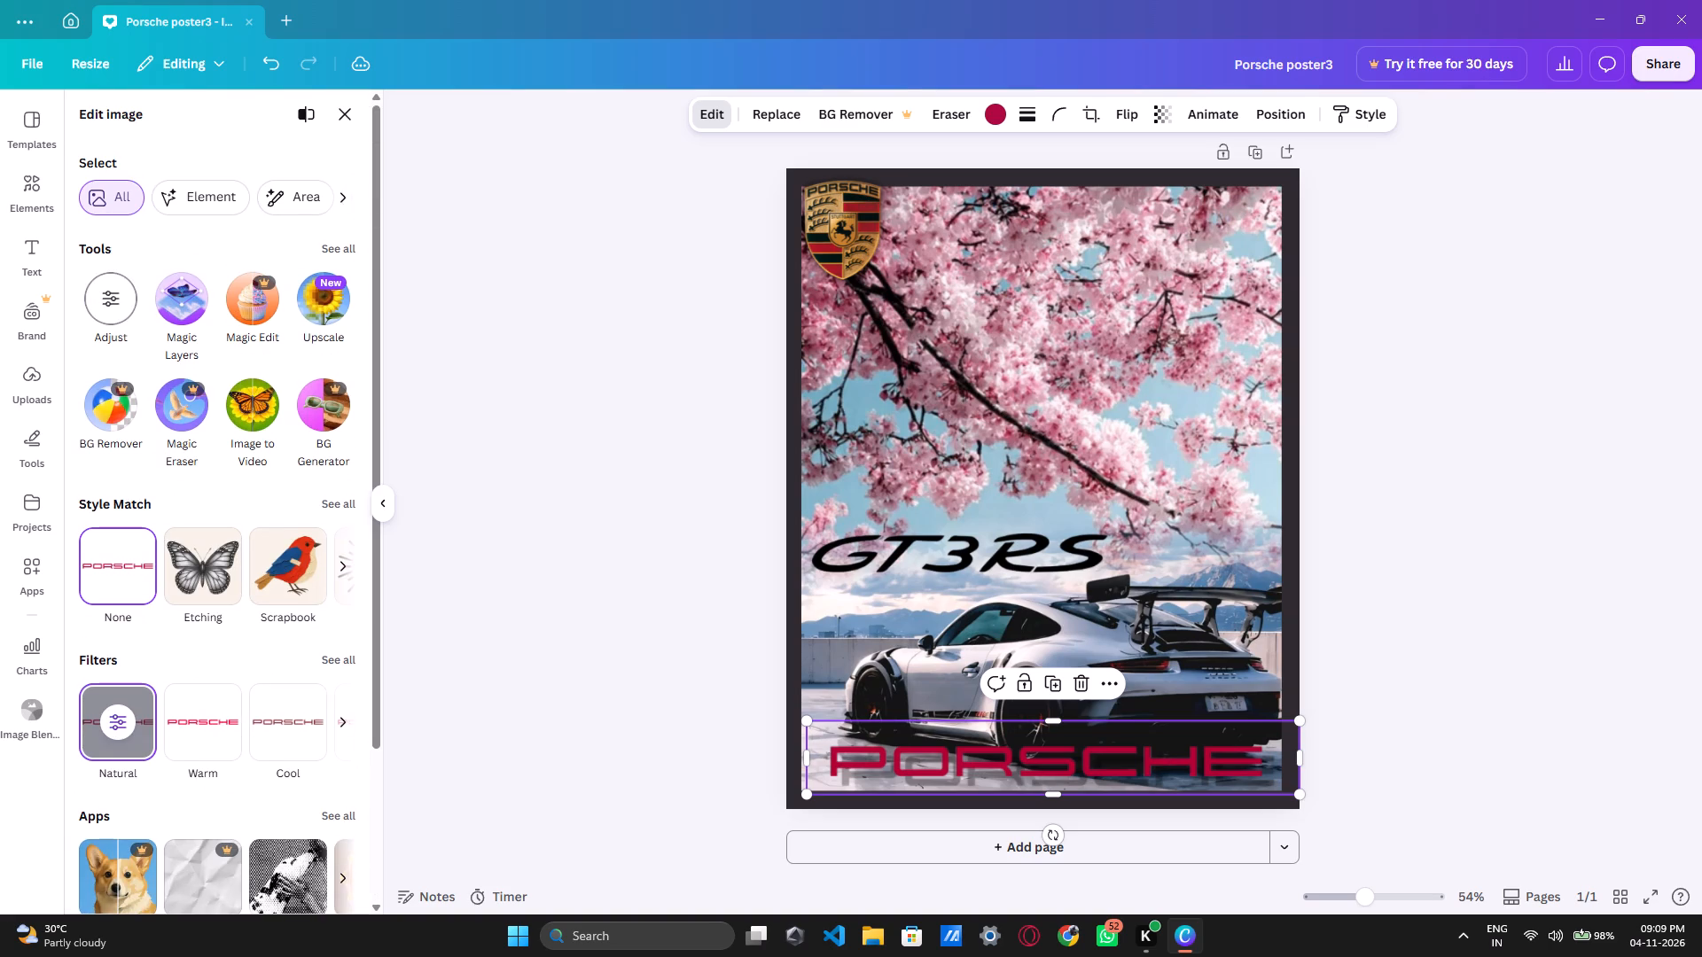
click(111, 286)
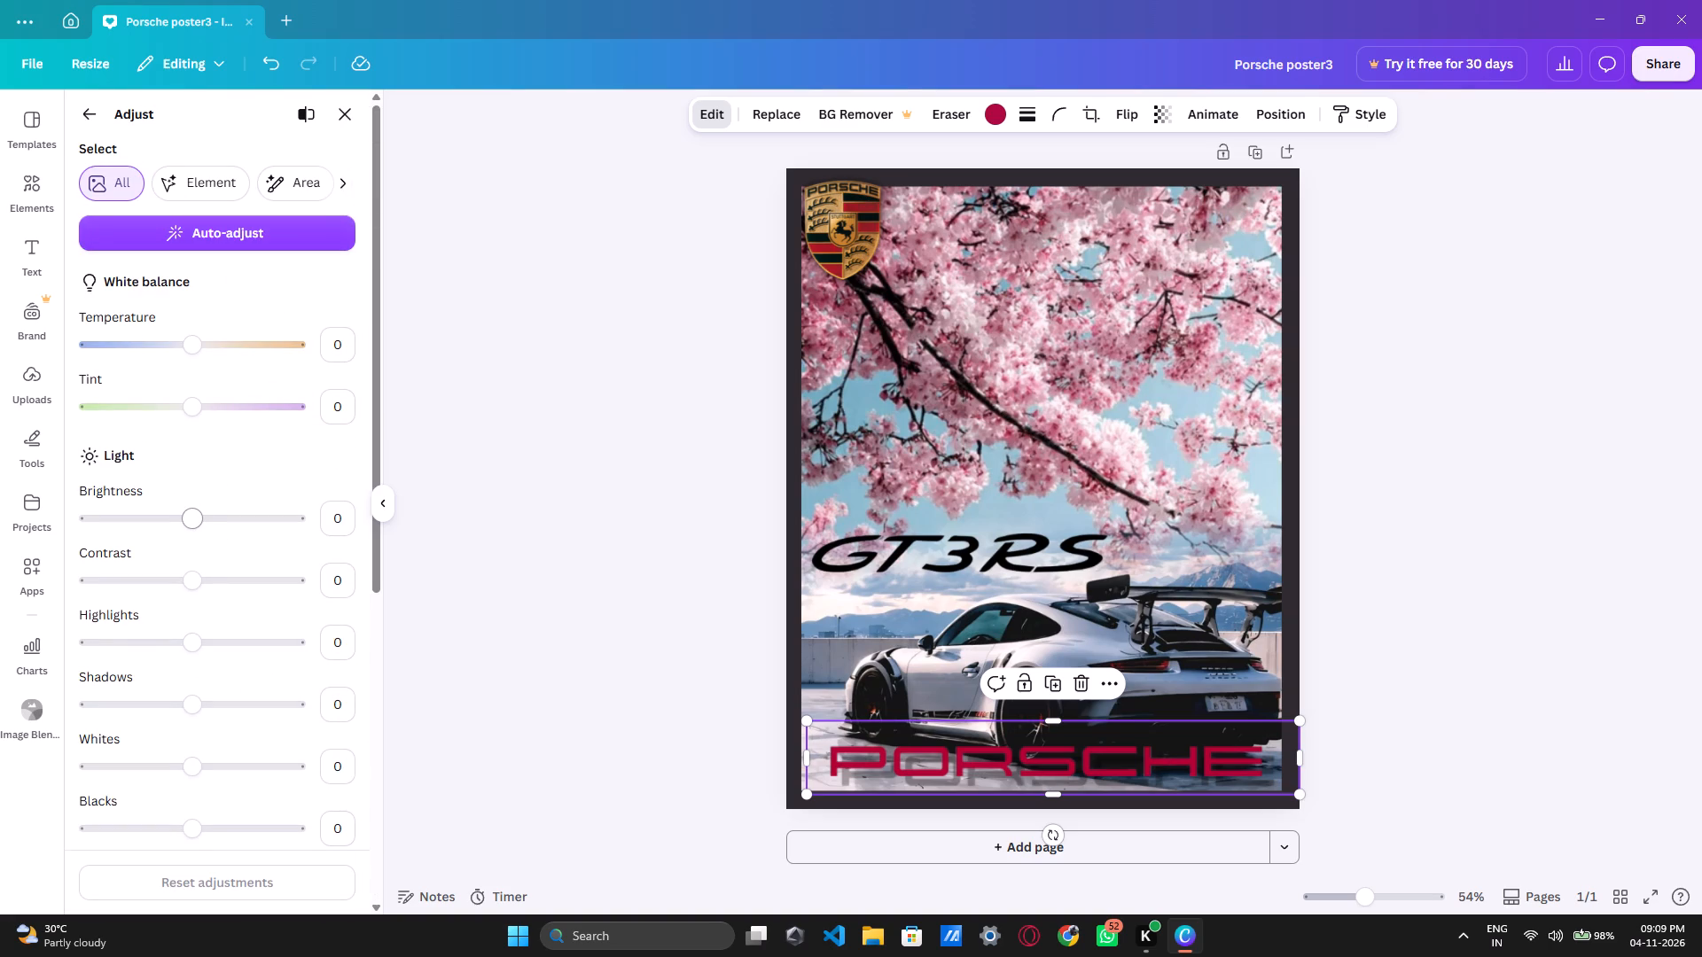
drag(196, 520, 231, 526)
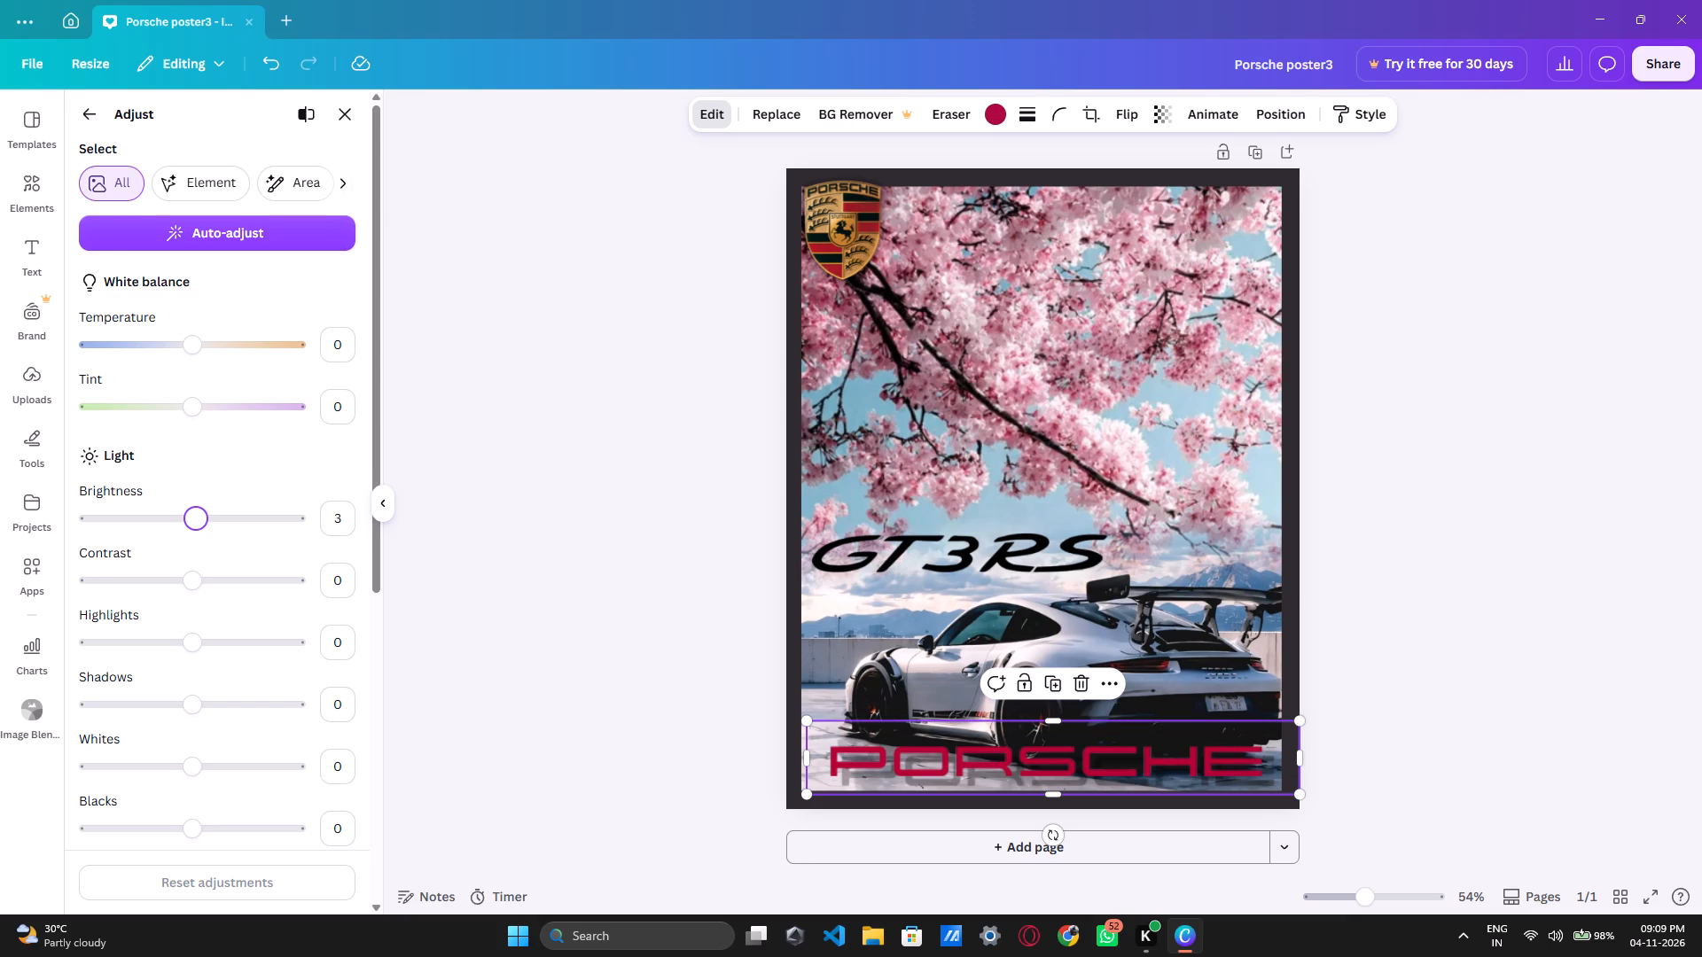
click(242, 518)
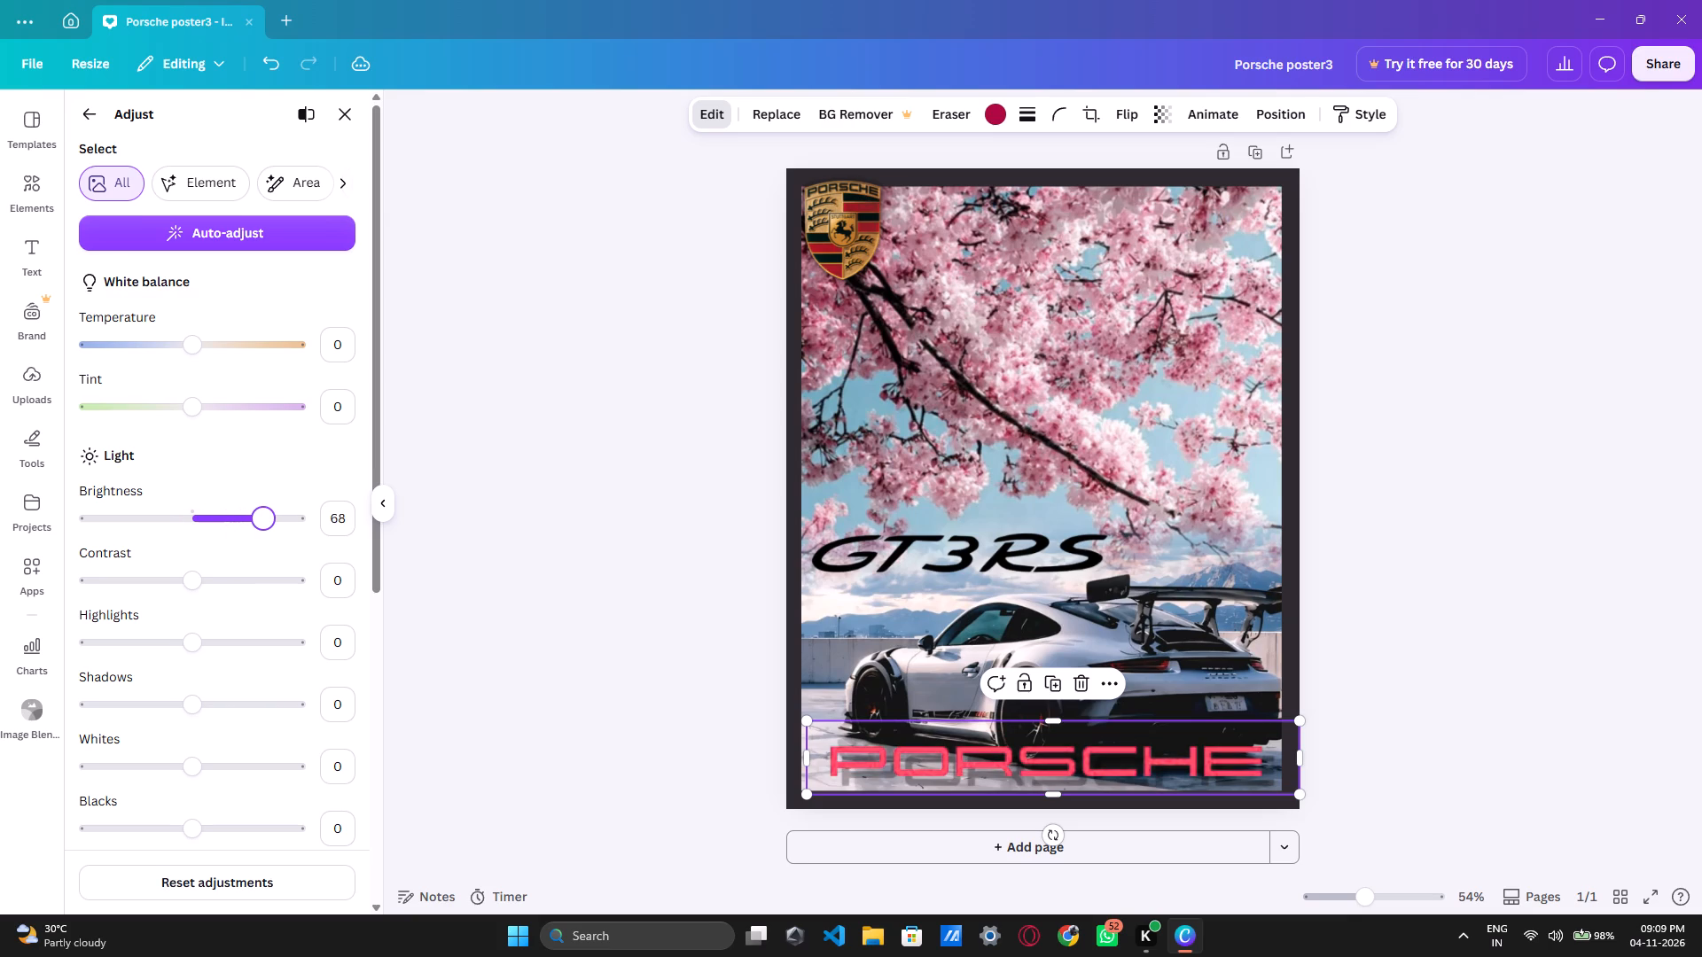
drag(193, 584, 207, 584)
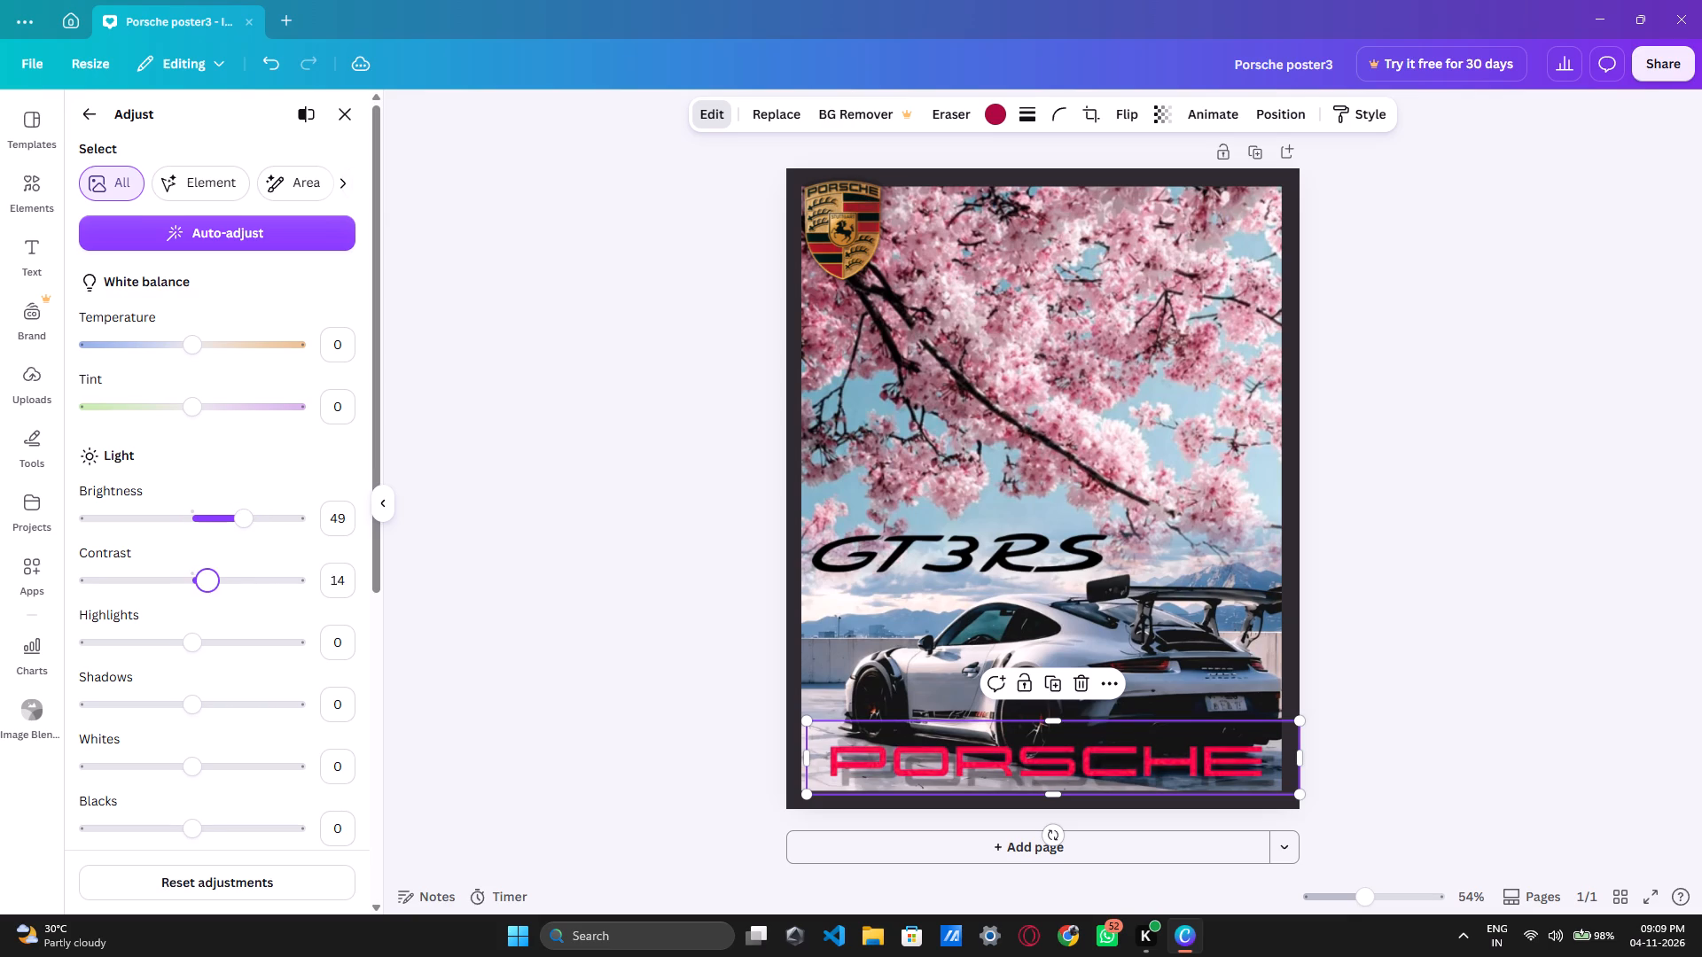
drag(207, 584, 289, 586)
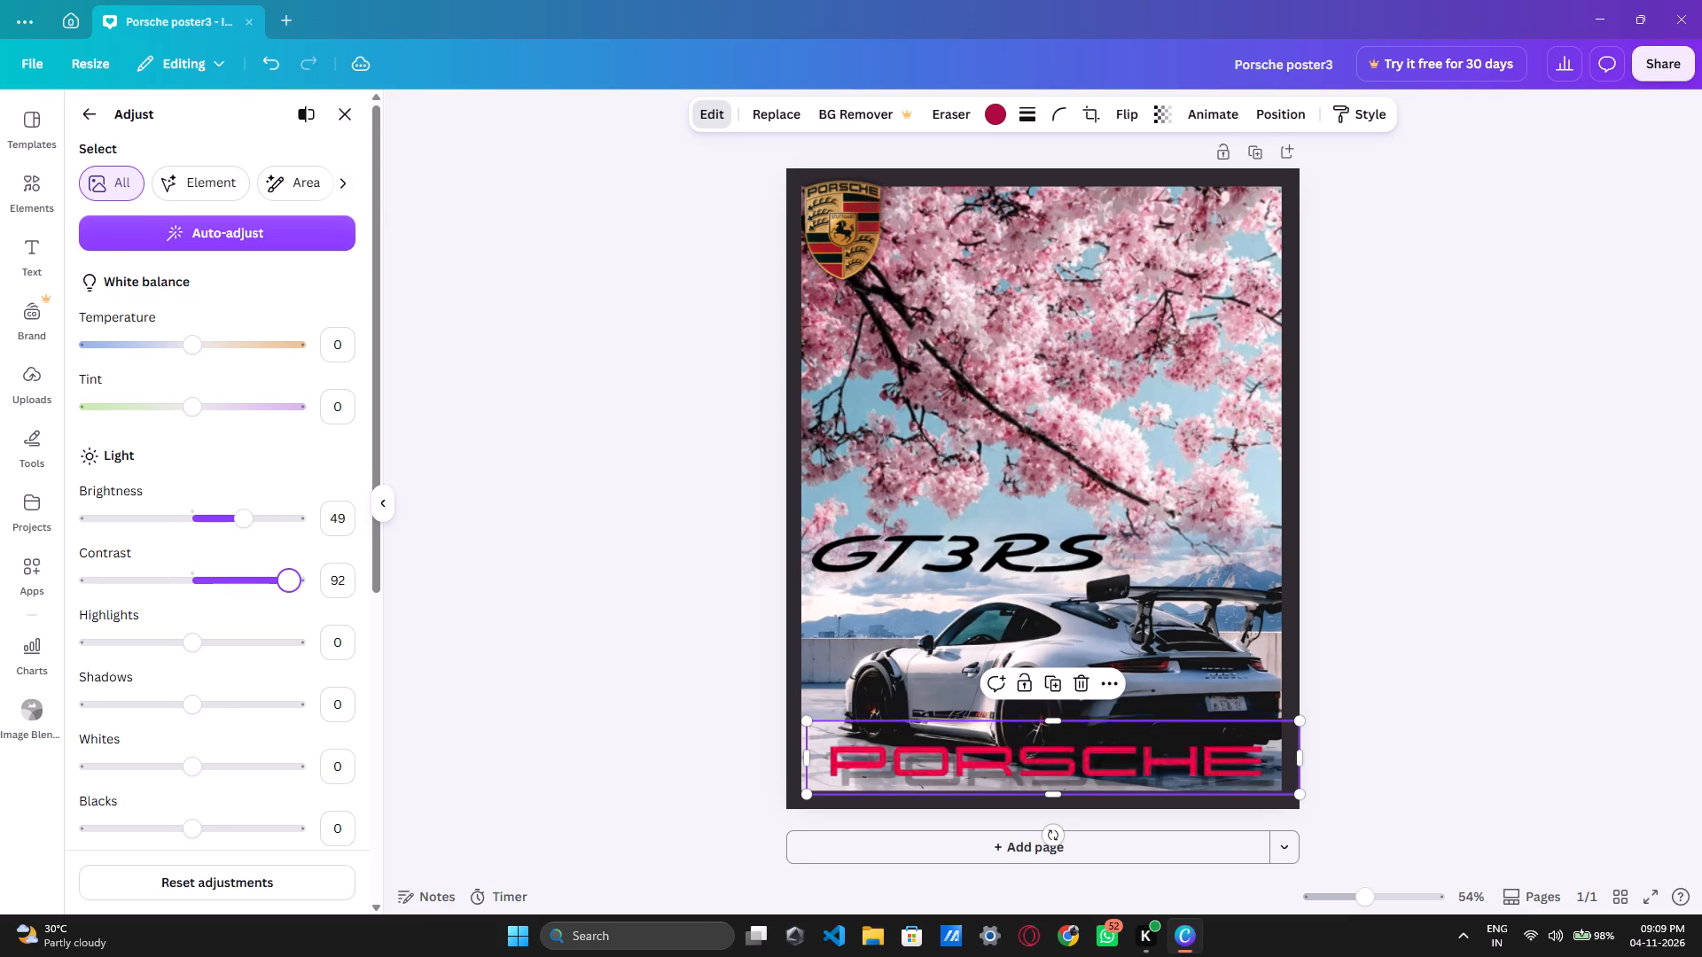
drag(289, 586, 269, 587)
click(237, 512)
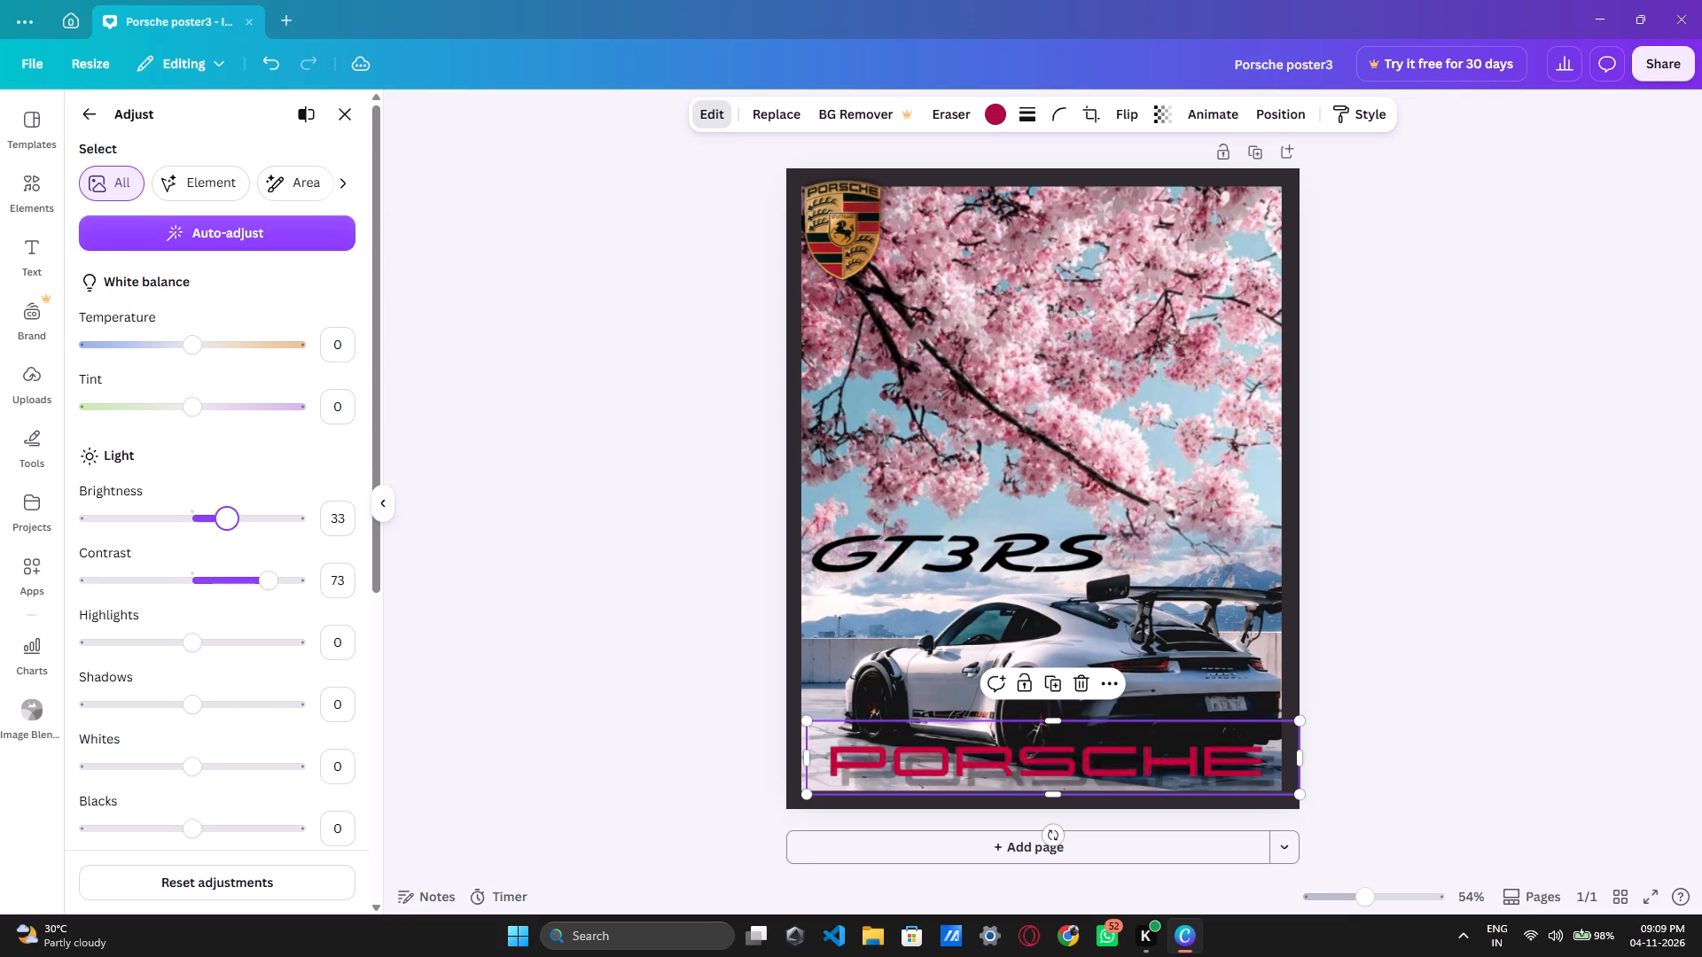
drag(265, 588, 252, 595)
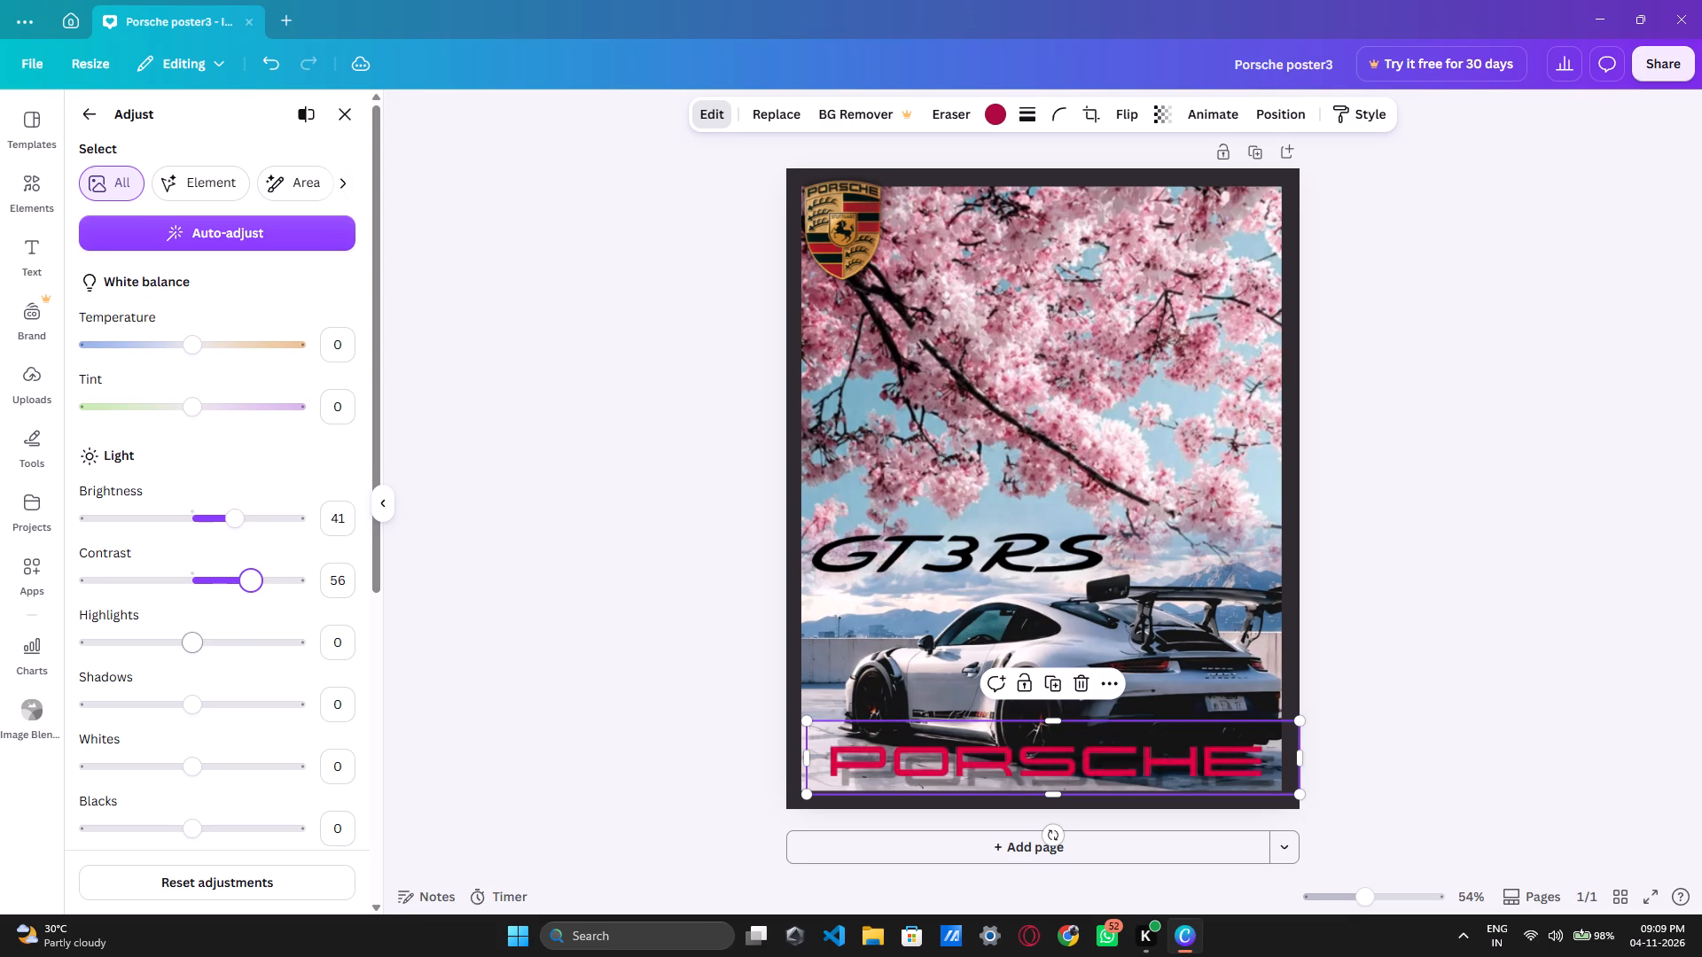
Set the PORSCHE wordmark's Highlights to 23 and Blacks to 35, and fine-tune its Whites close to neutral.
drag(207, 648, 216, 657)
drag(193, 766, 207, 765)
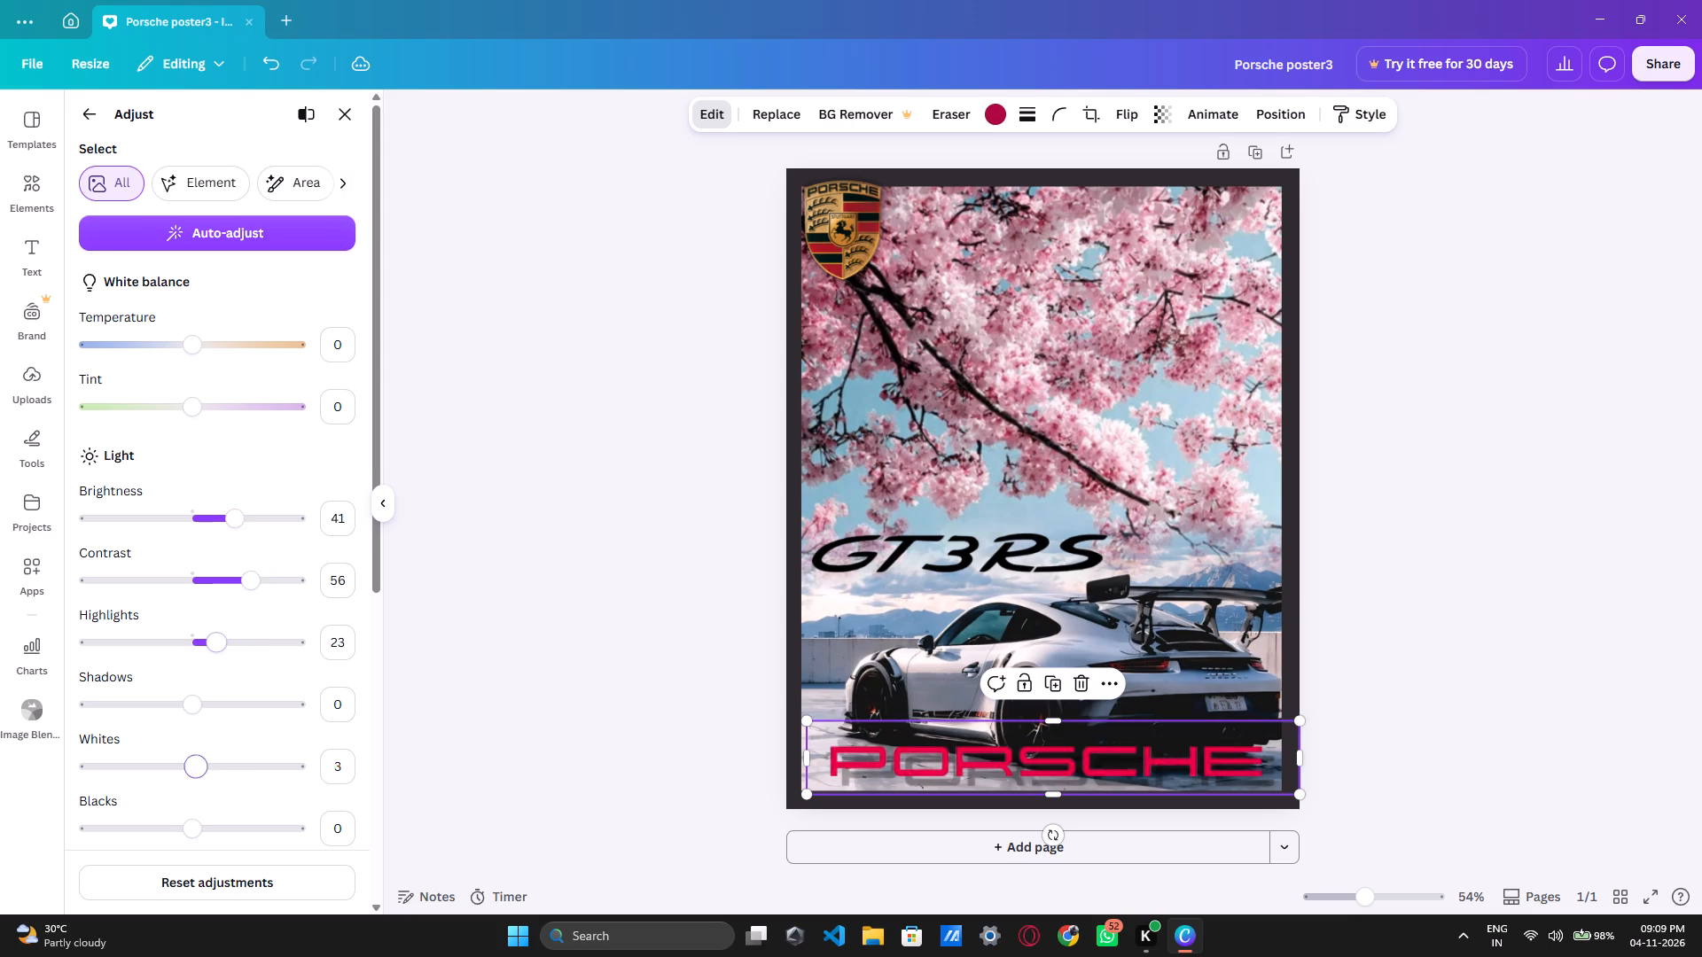
drag(207, 765, 205, 772)
drag(192, 839, 174, 838)
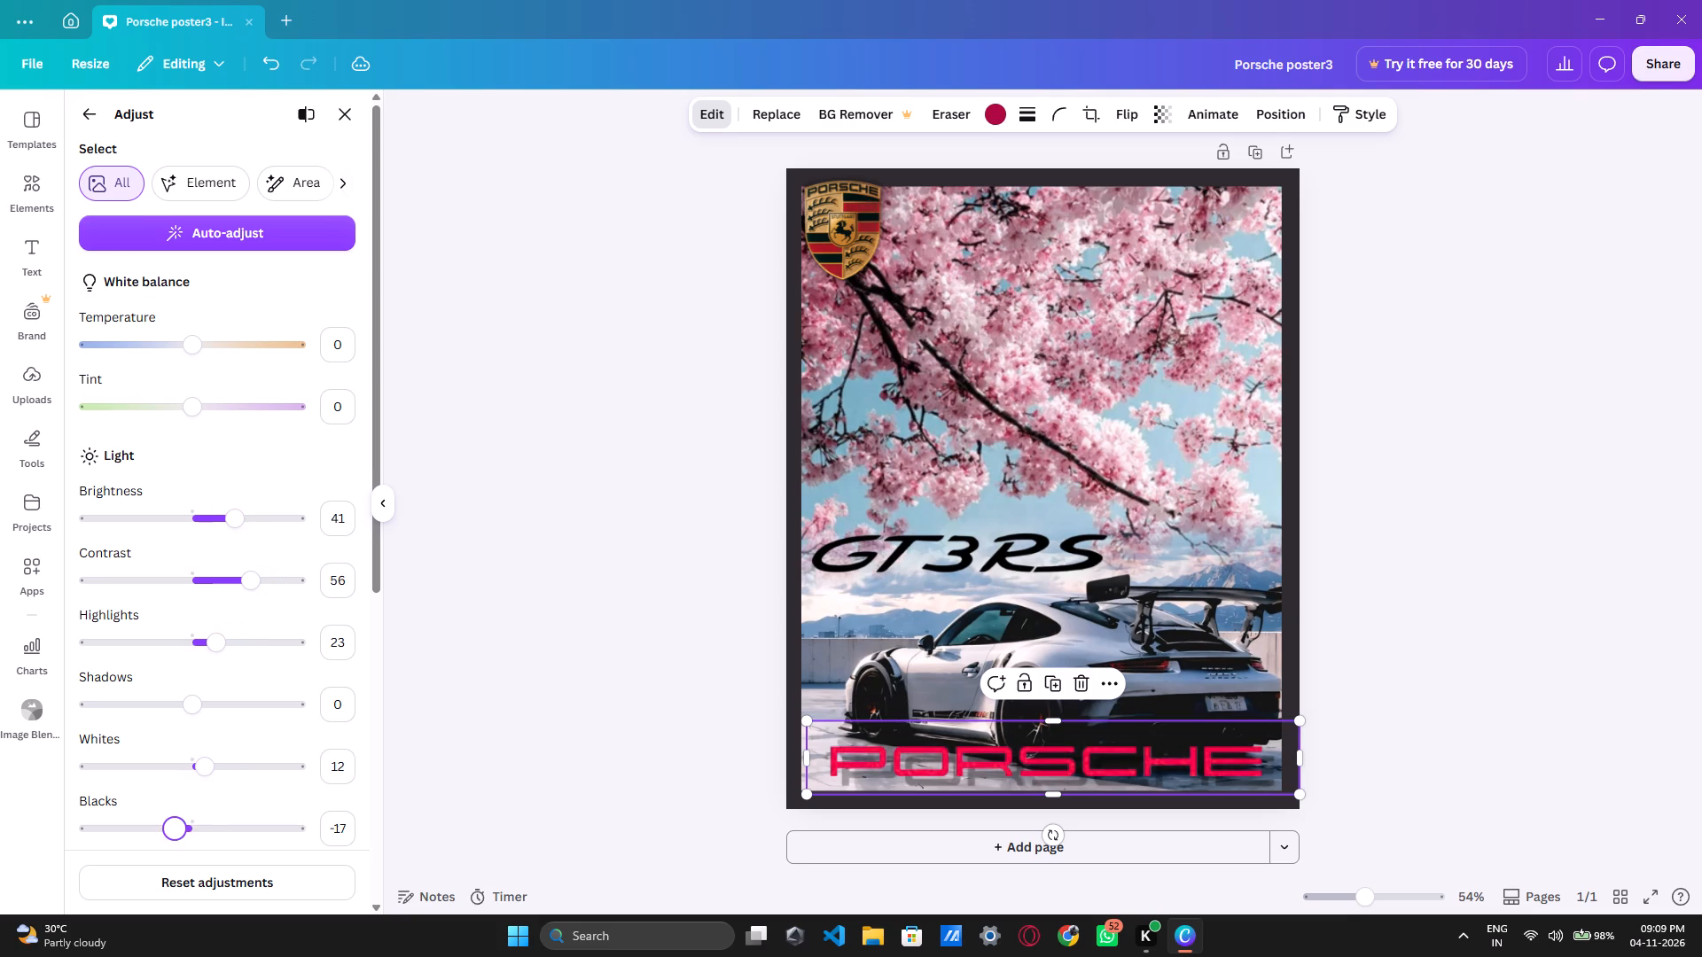
drag(174, 838, 230, 836)
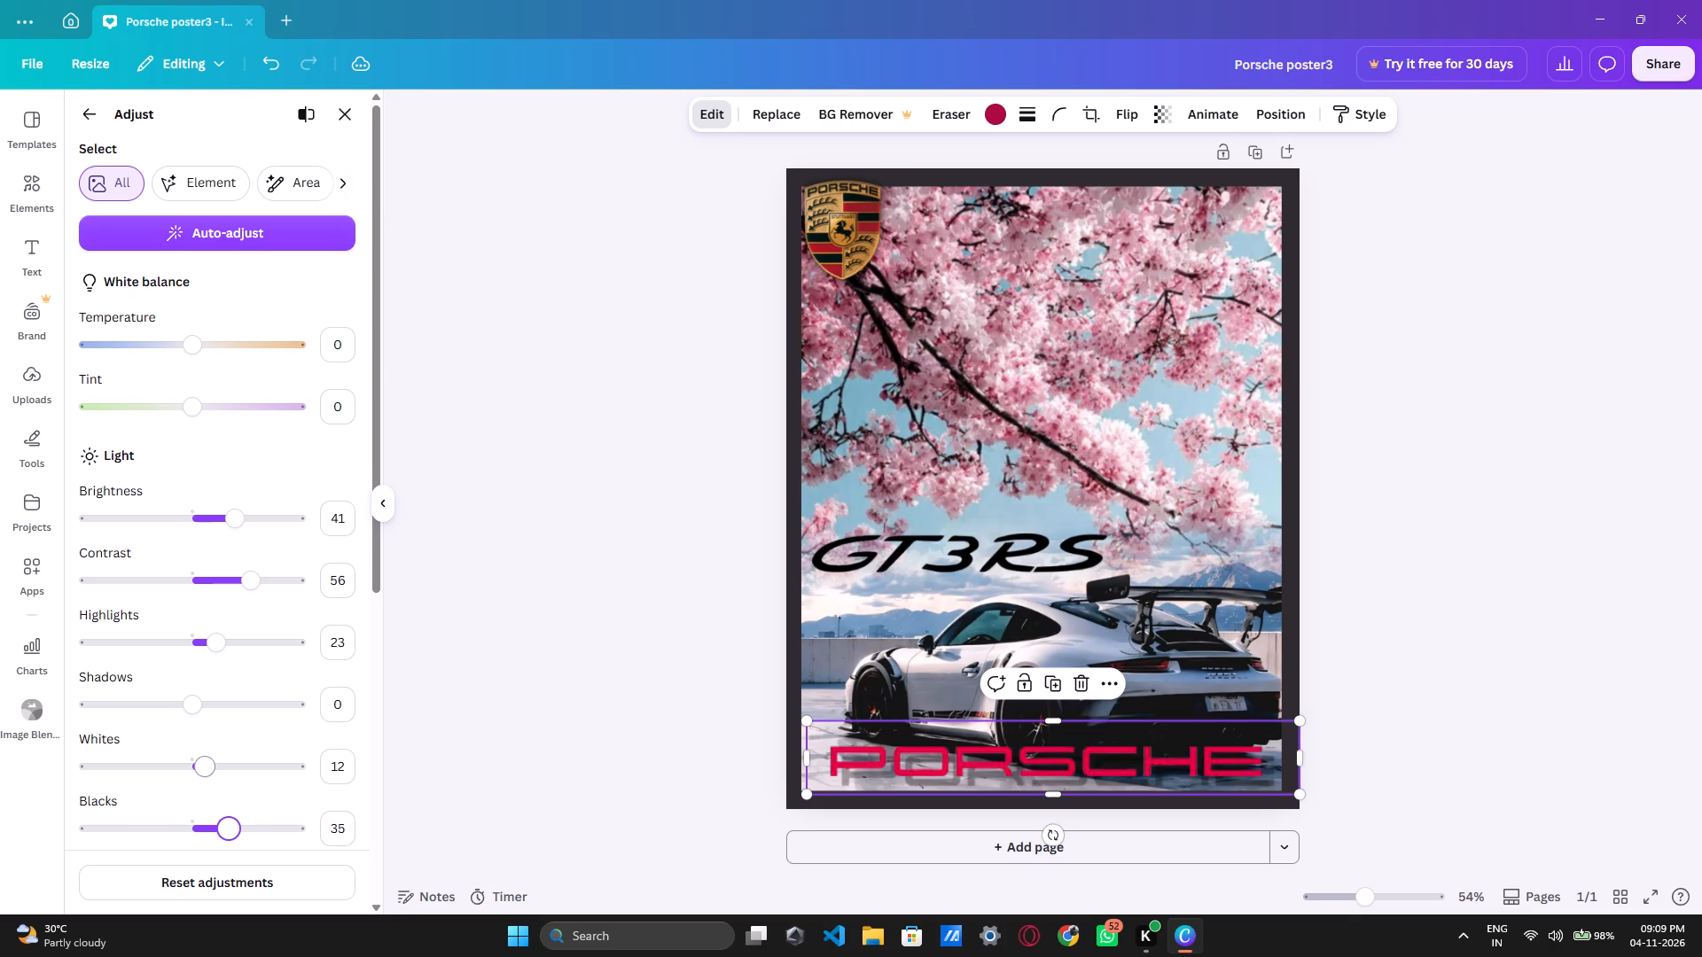
drag(203, 766, 190, 766)
click(1488, 678)
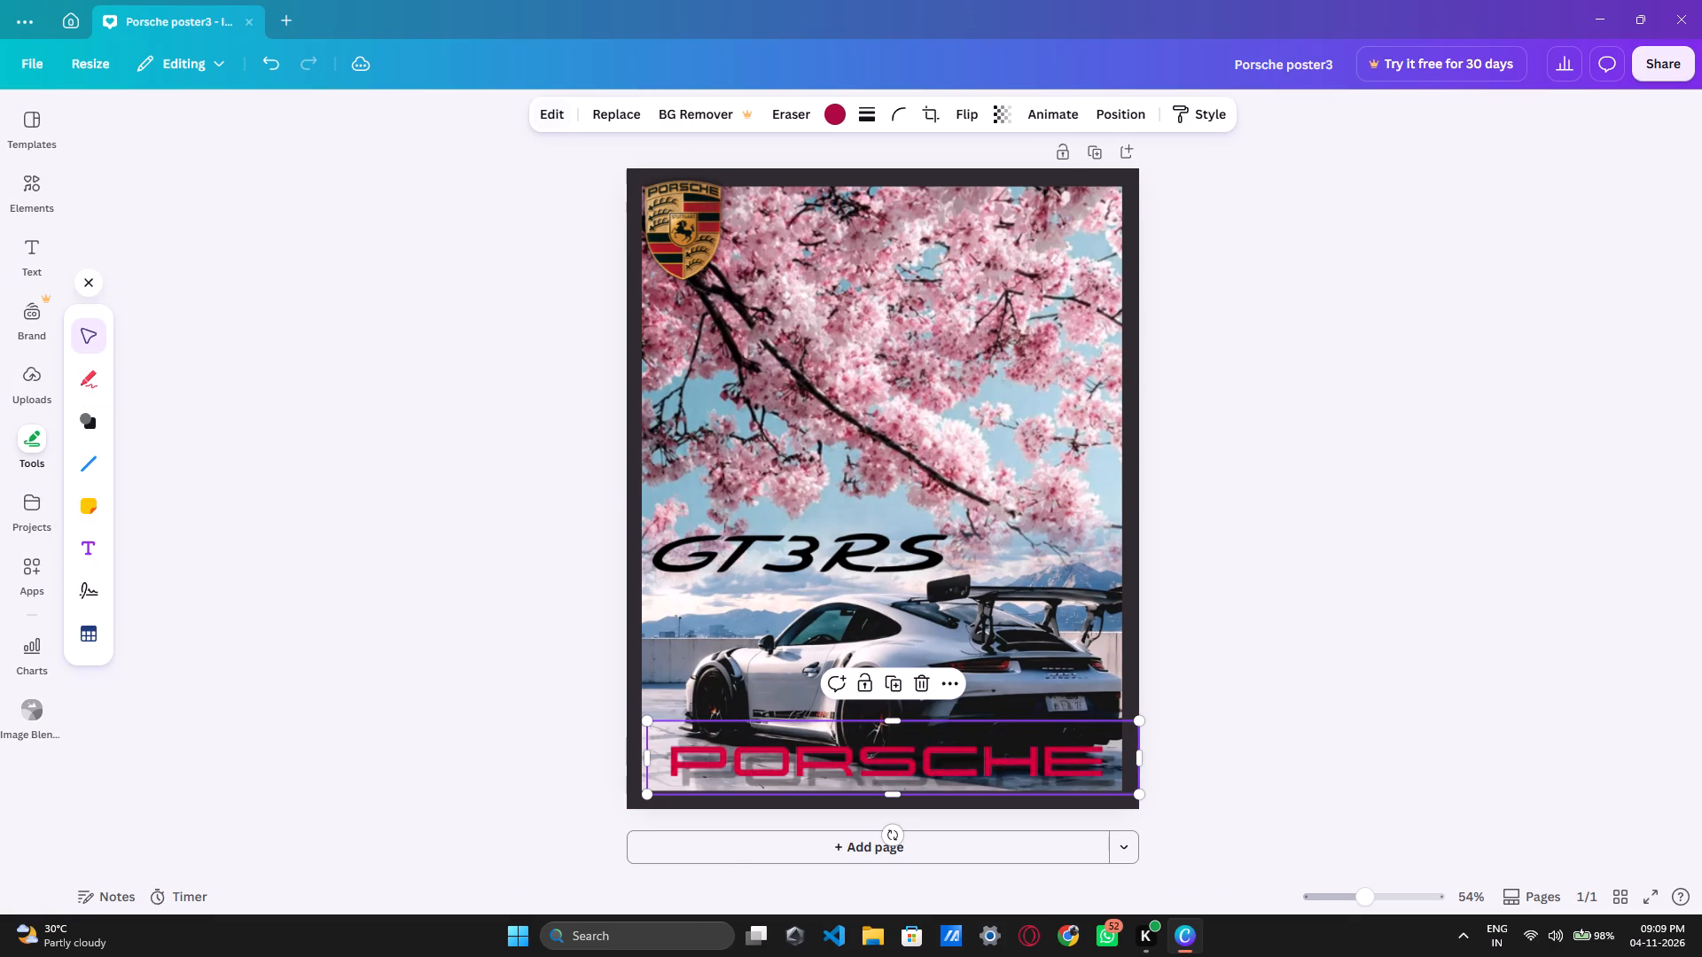
click(1314, 574)
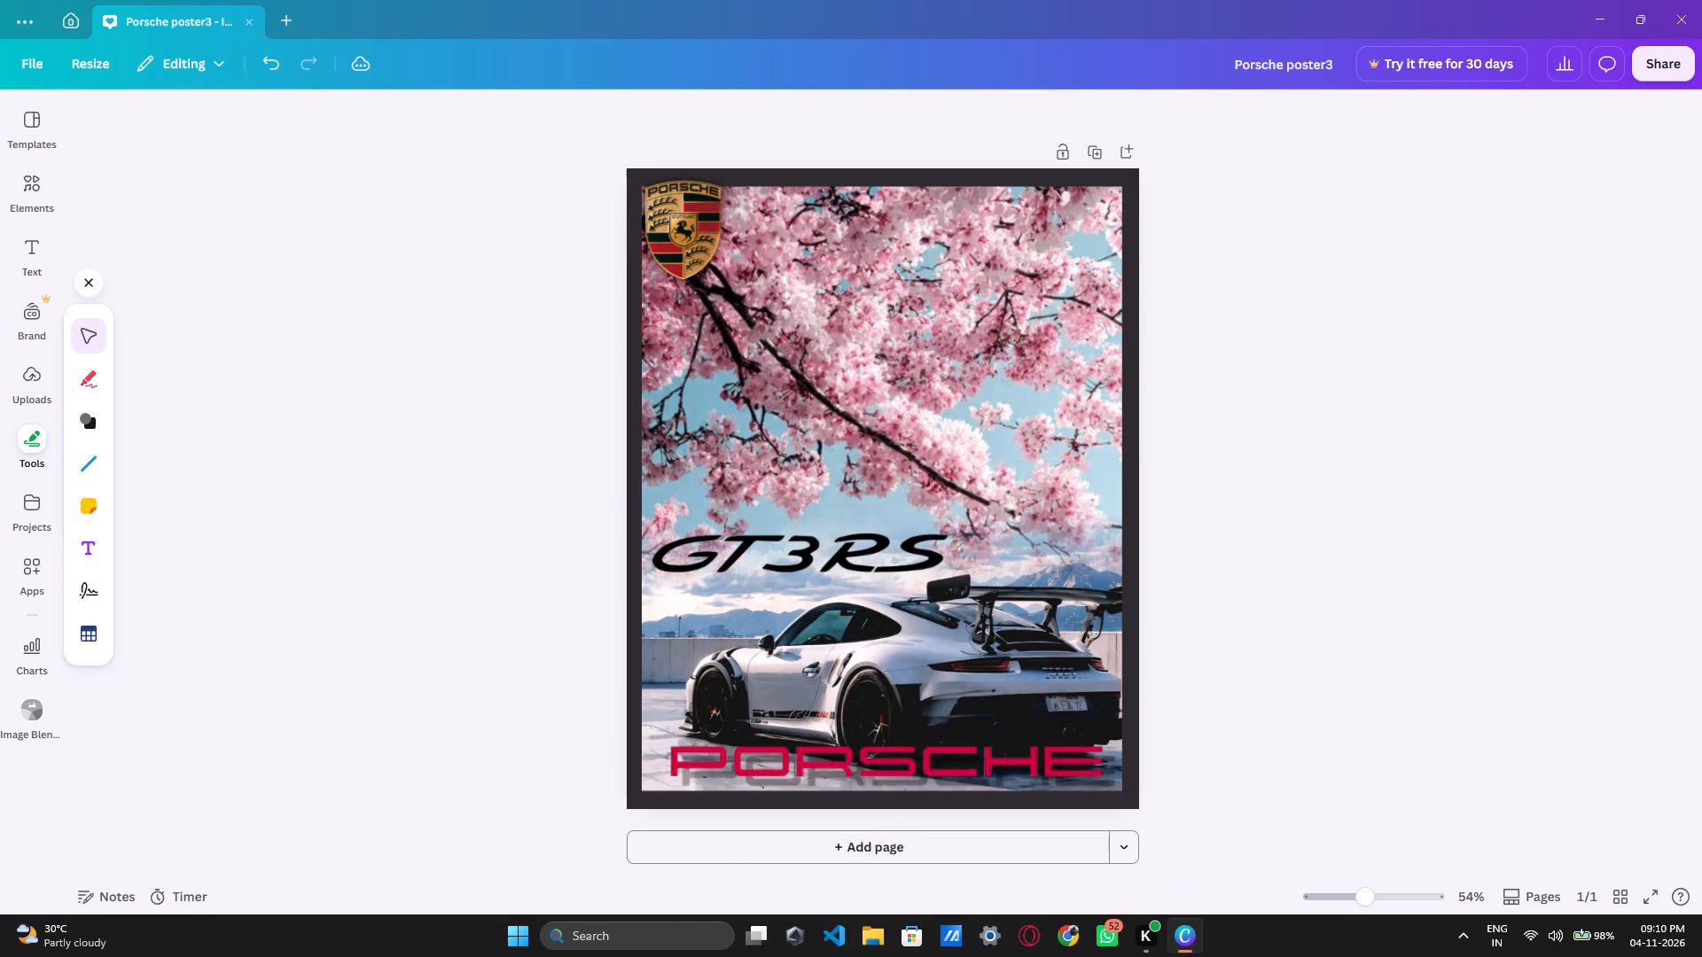
Send the dark left frame bar one layer backward.
click(685, 222)
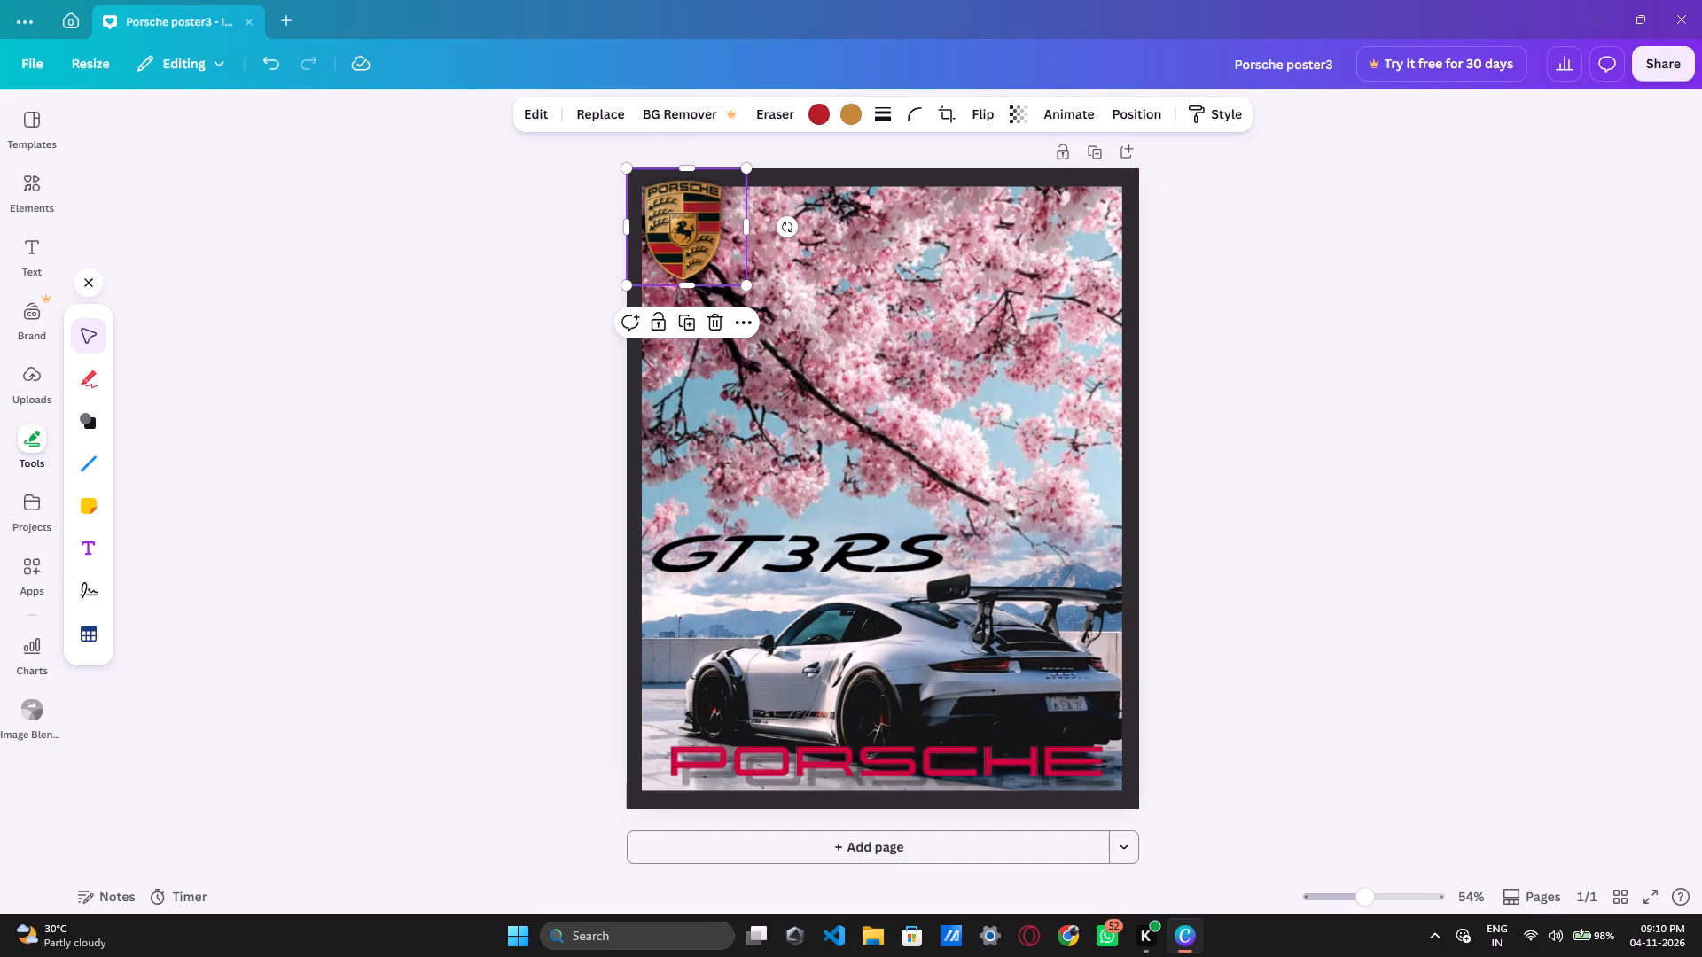
click(1429, 394)
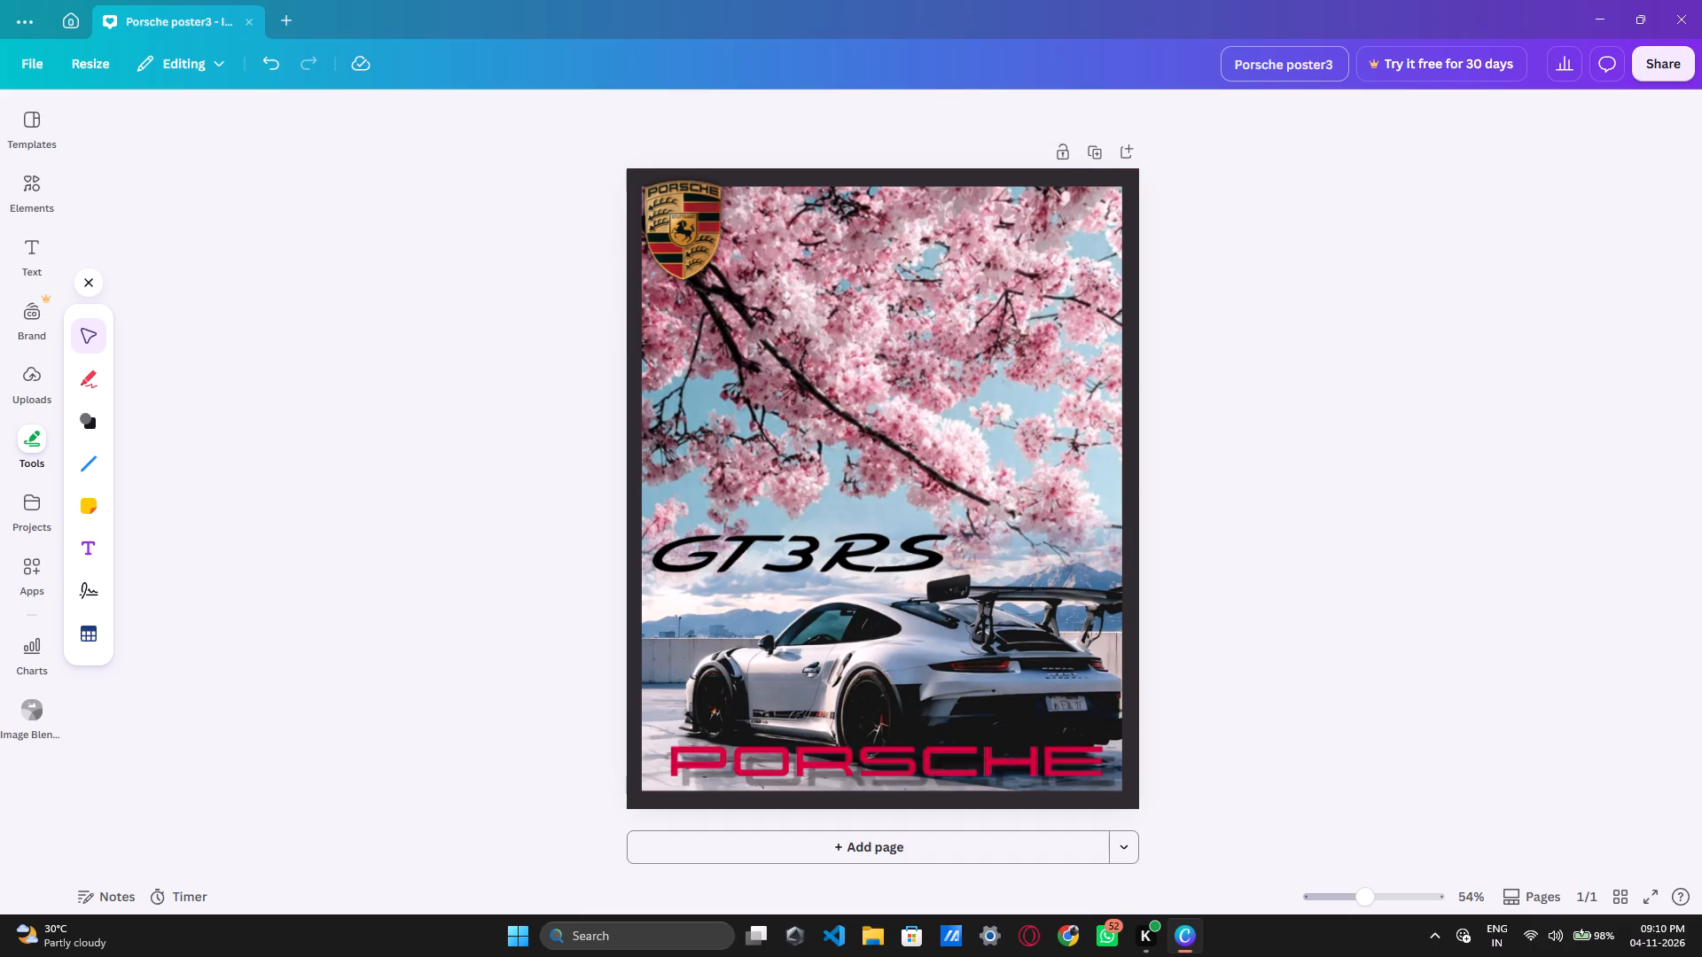
click(691, 227)
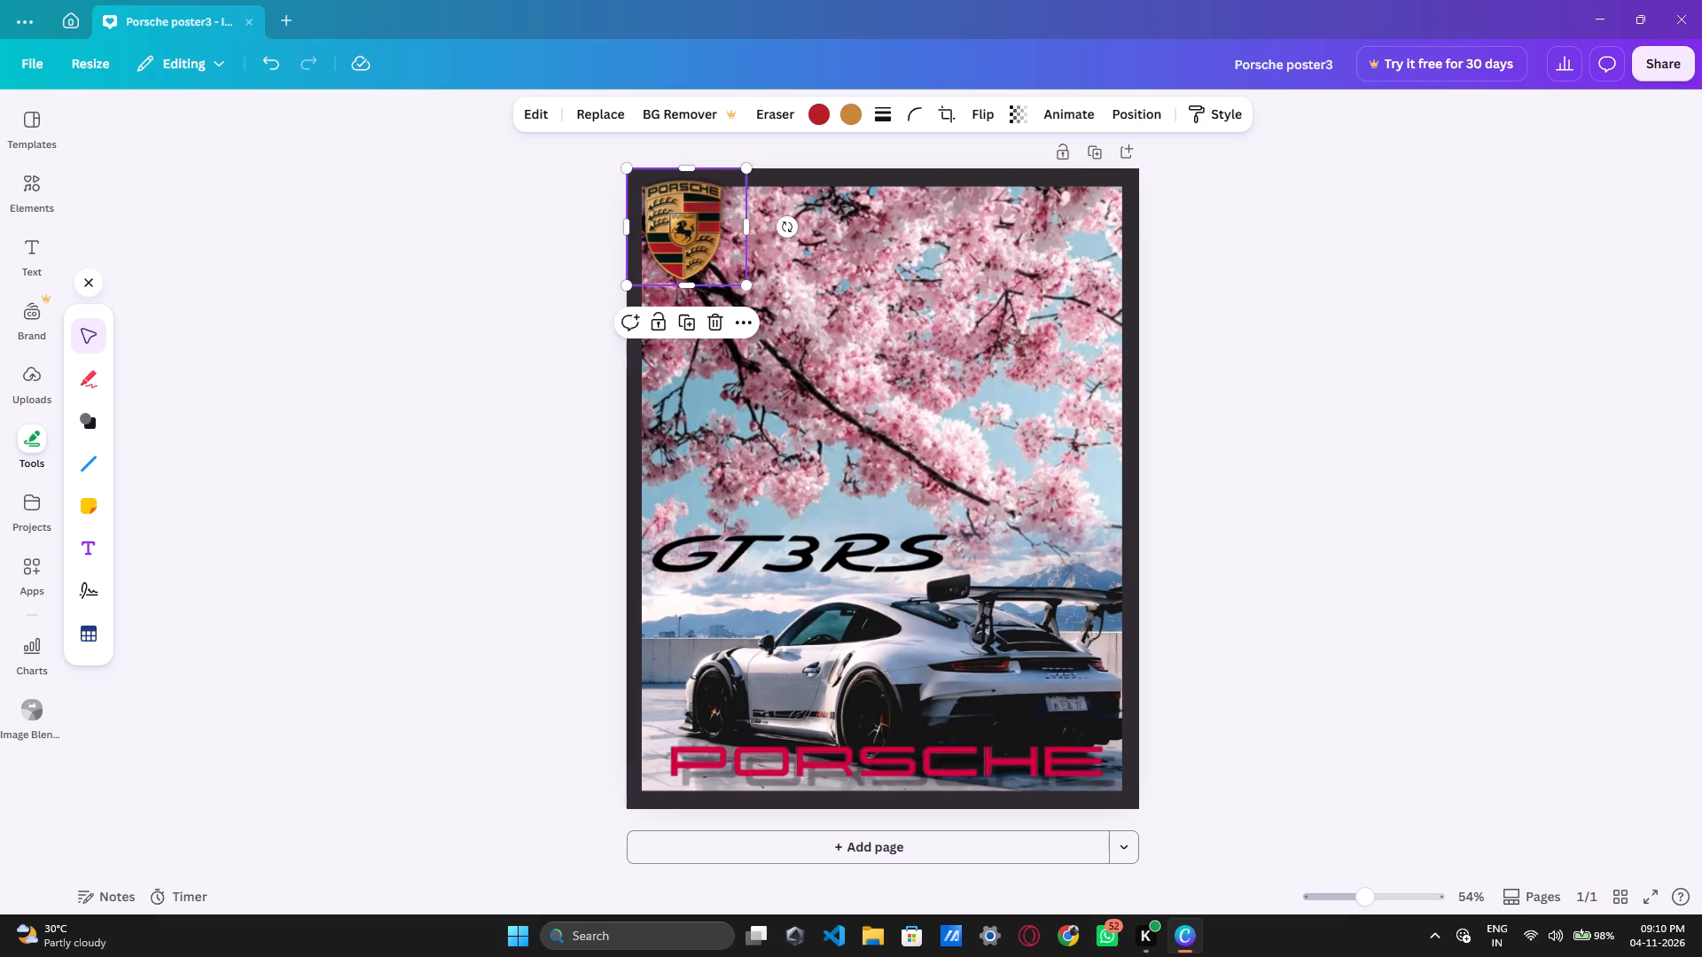
click(636, 247)
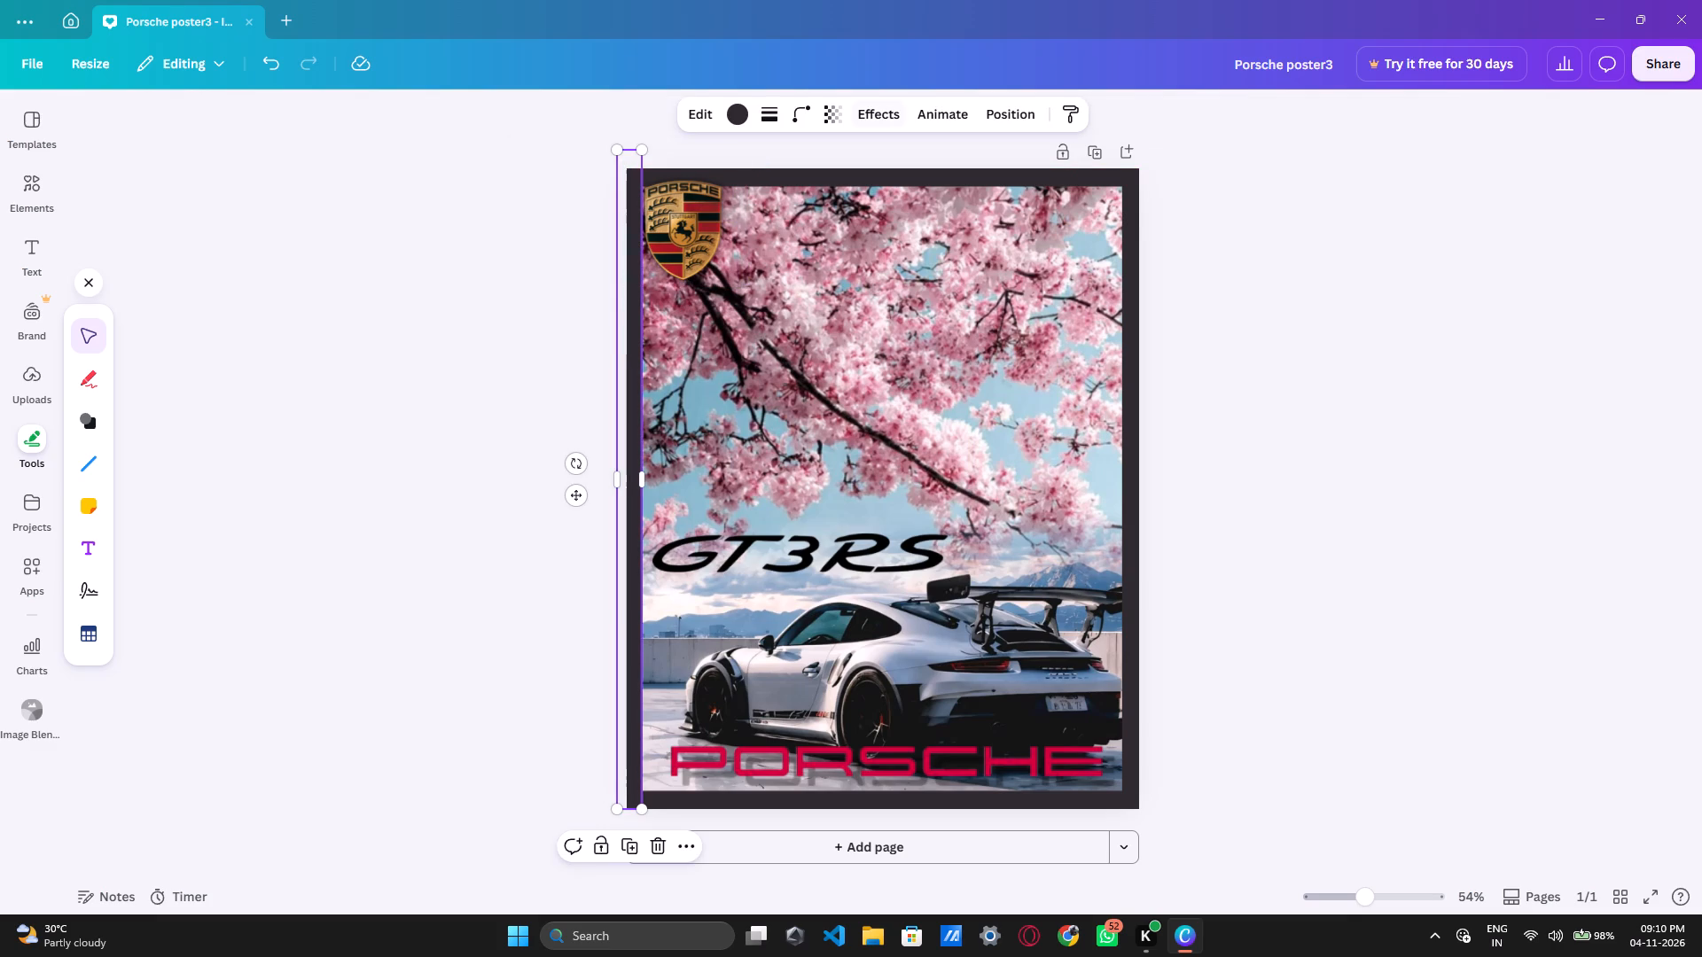
click(993, 118)
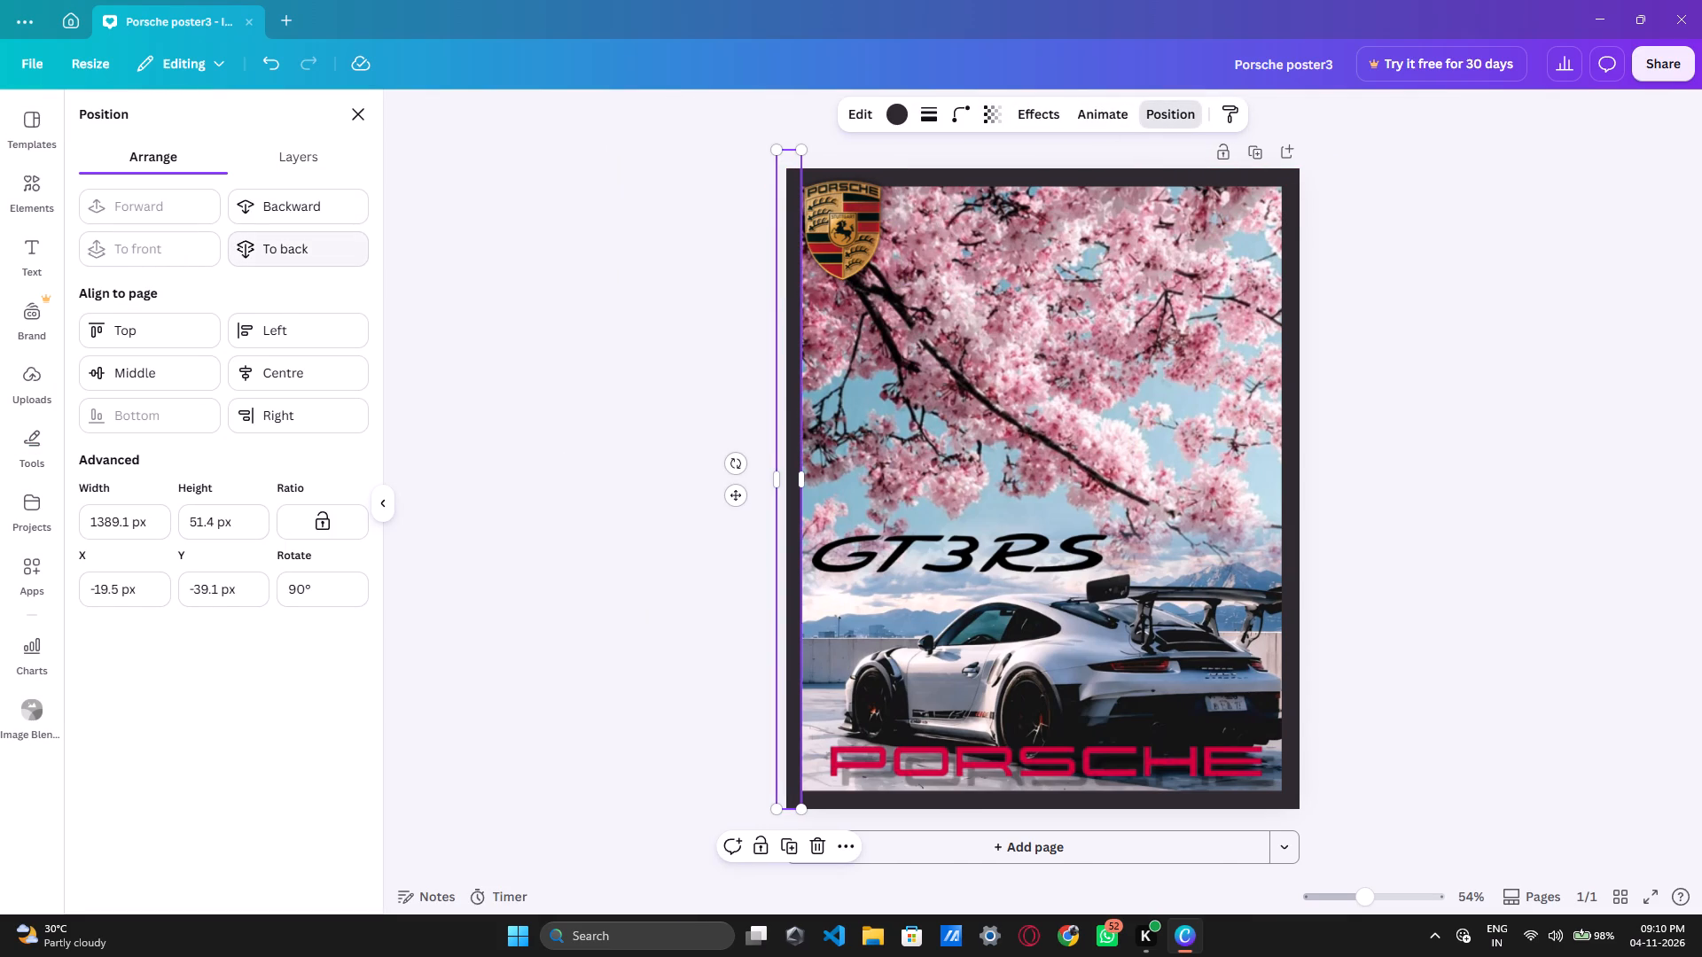
click(293, 209)
Bring the Porsche crest one layer forward so it sits above the frame bars.
click(830, 222)
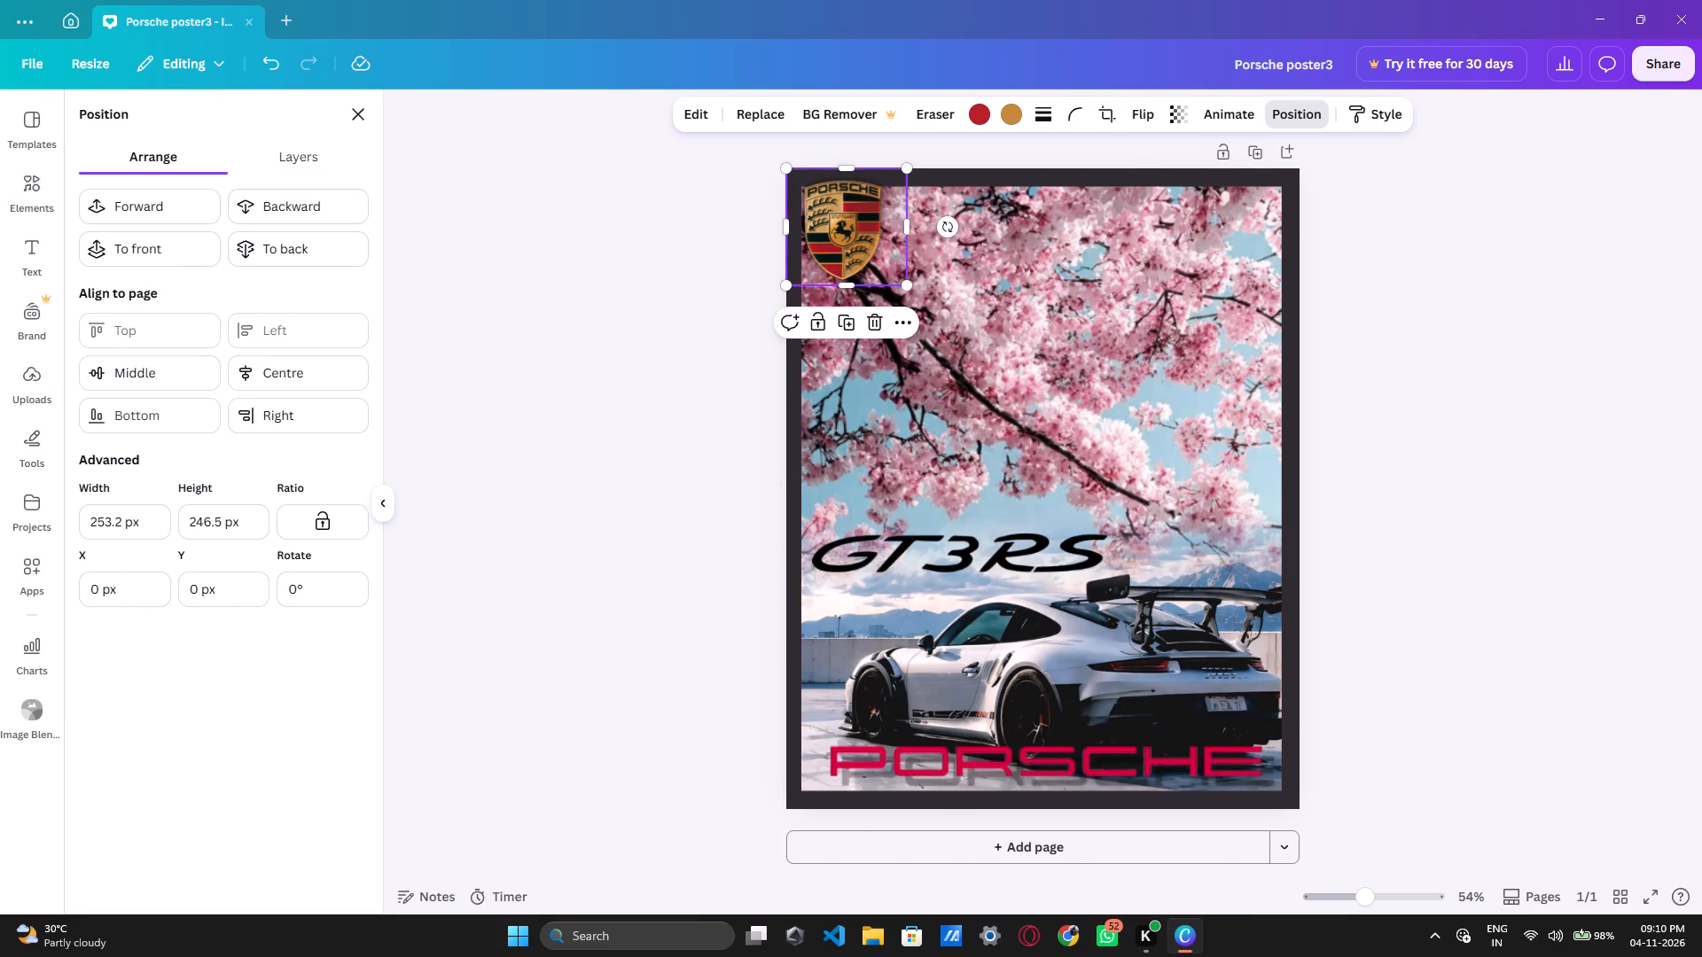
click(838, 221)
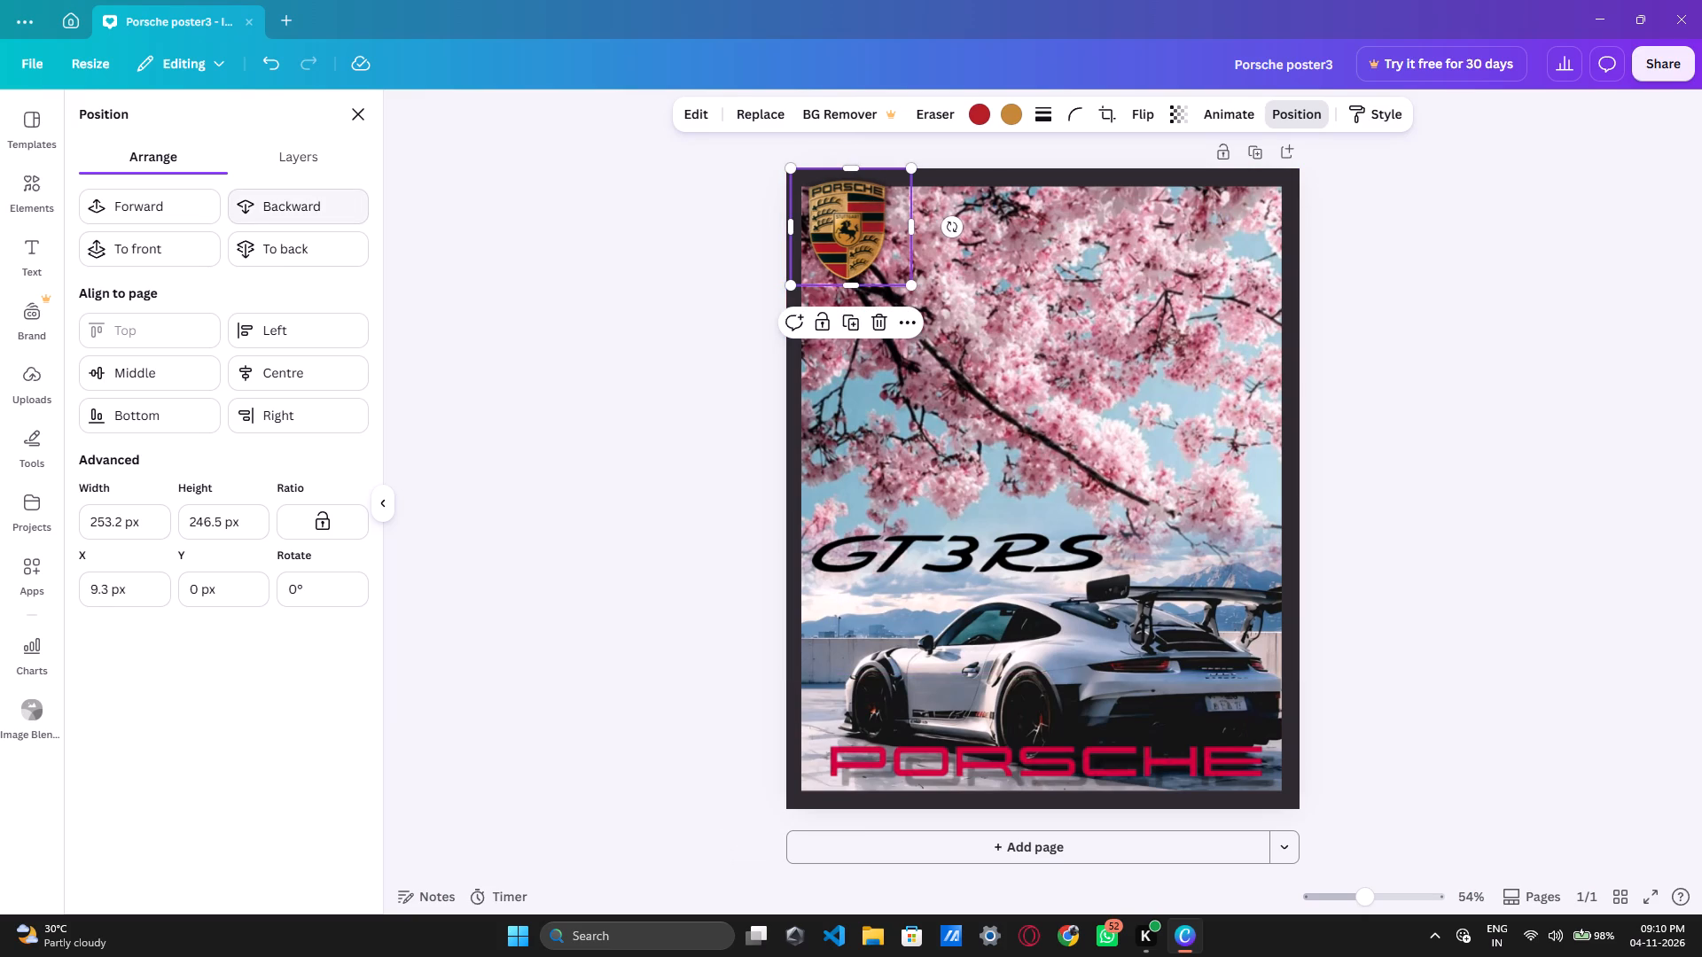
click(847, 237)
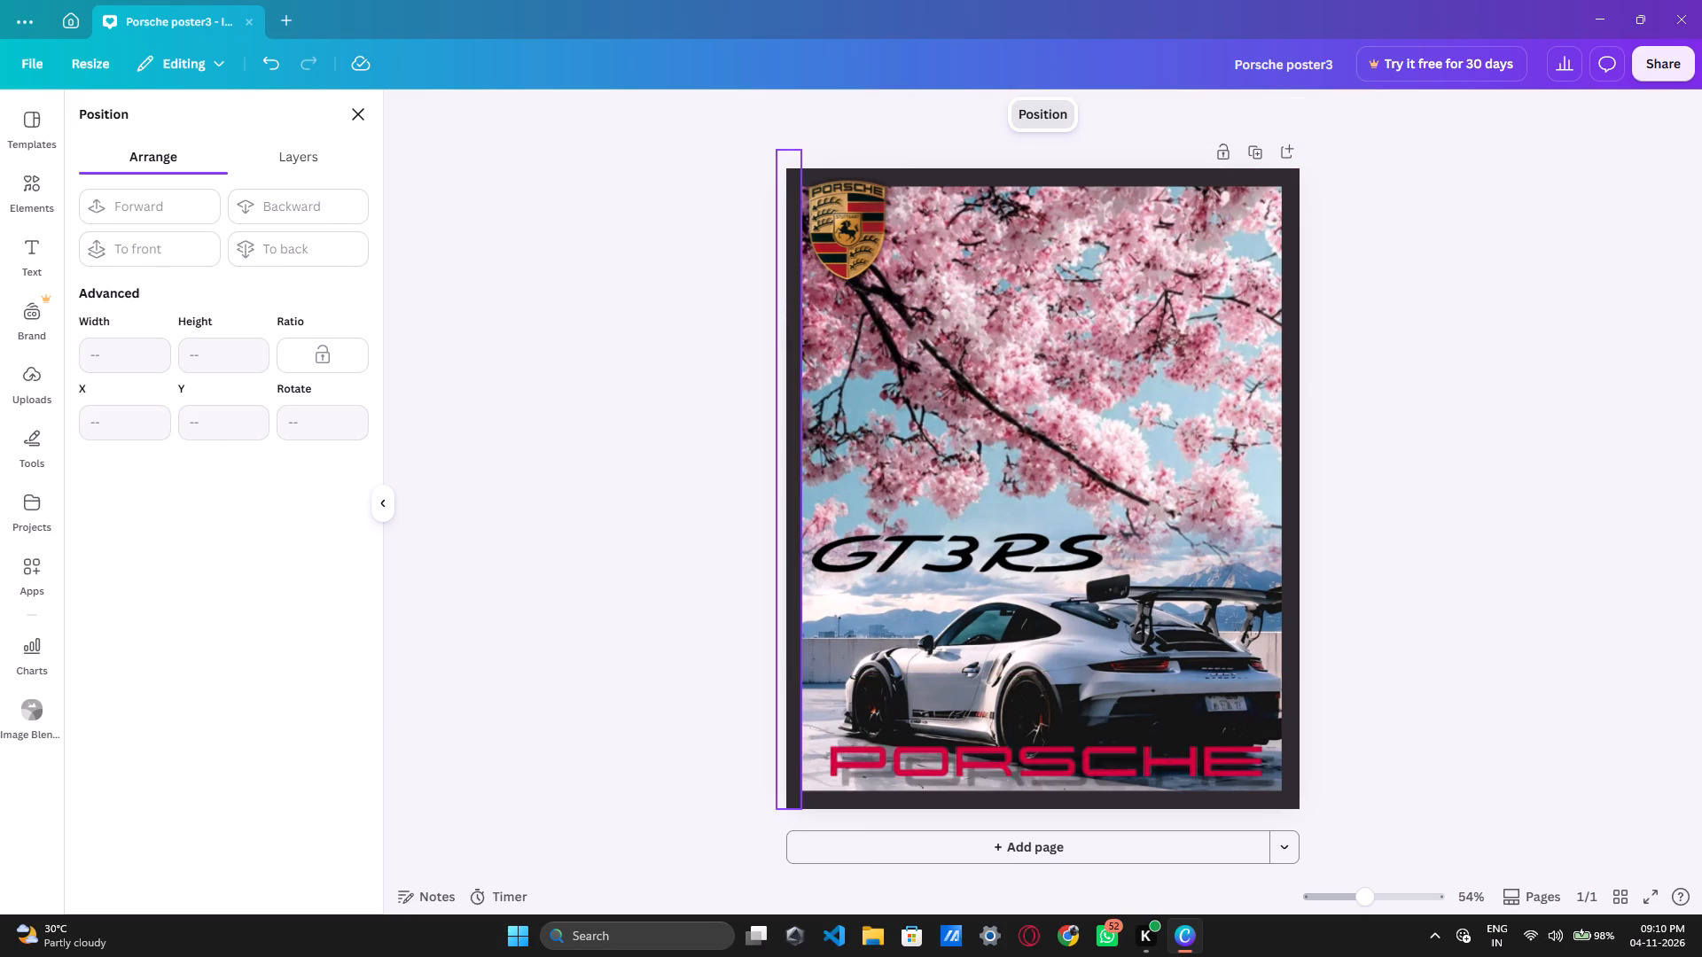
click(848, 216)
click(133, 206)
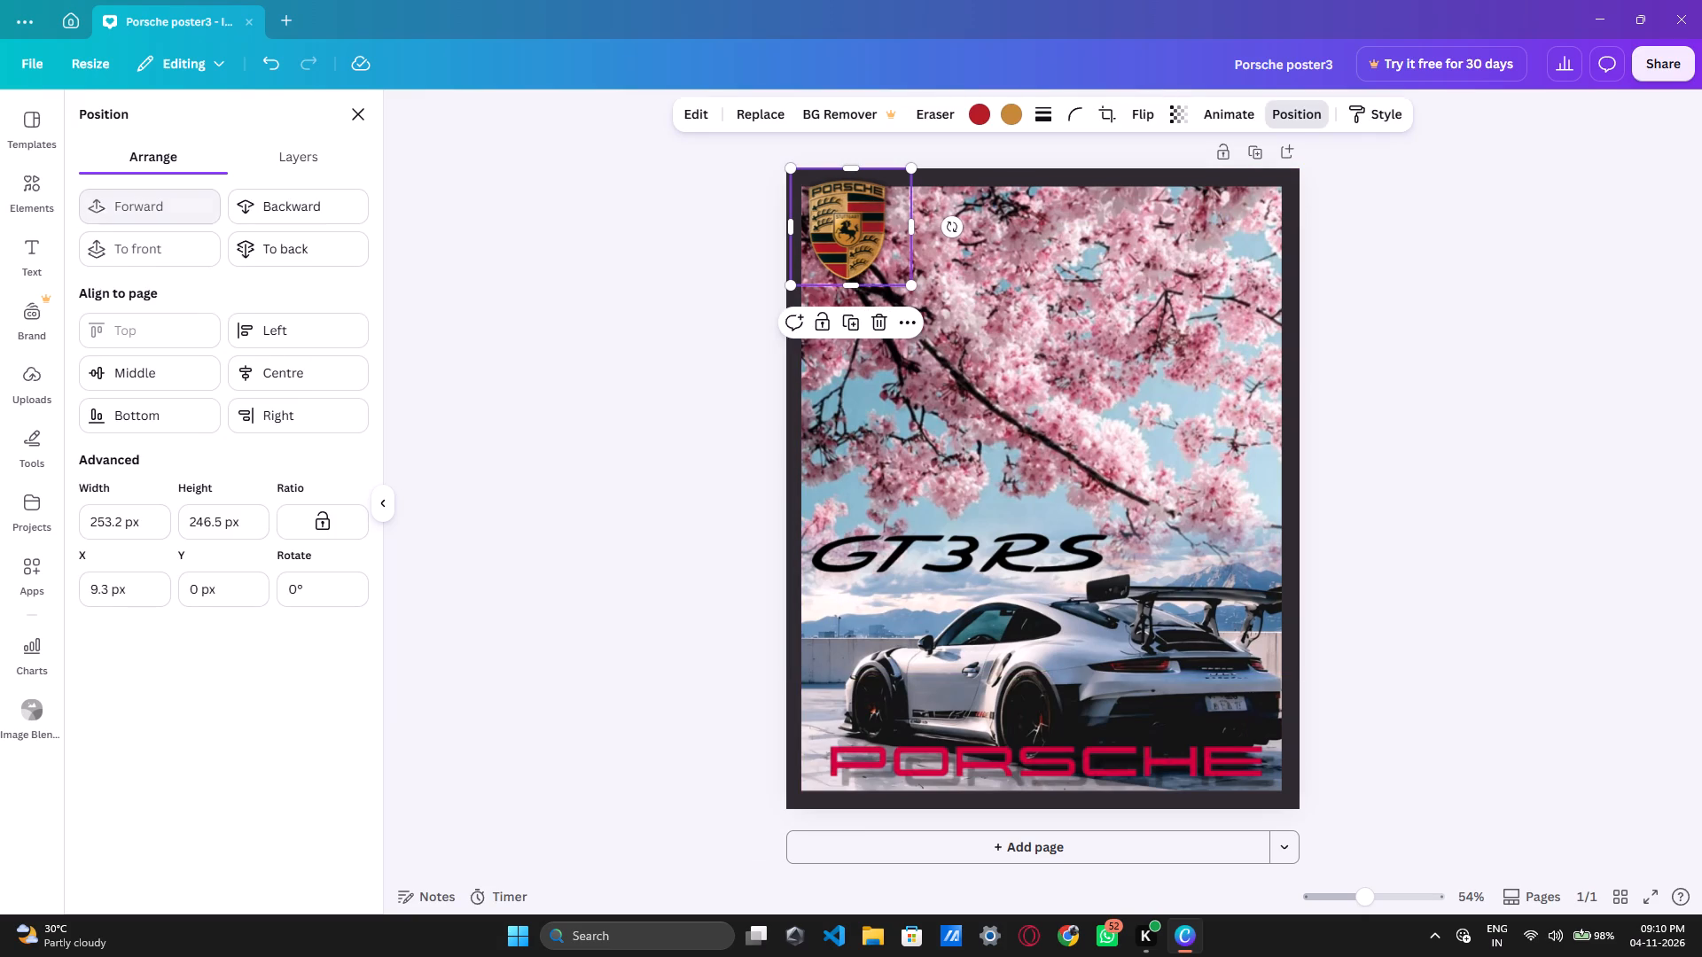
Move the Porsche crest slightly left over the left frame bar, to about X -19.5 px and Y 0 px.
click(853, 218)
drag(841, 220, 837, 211)
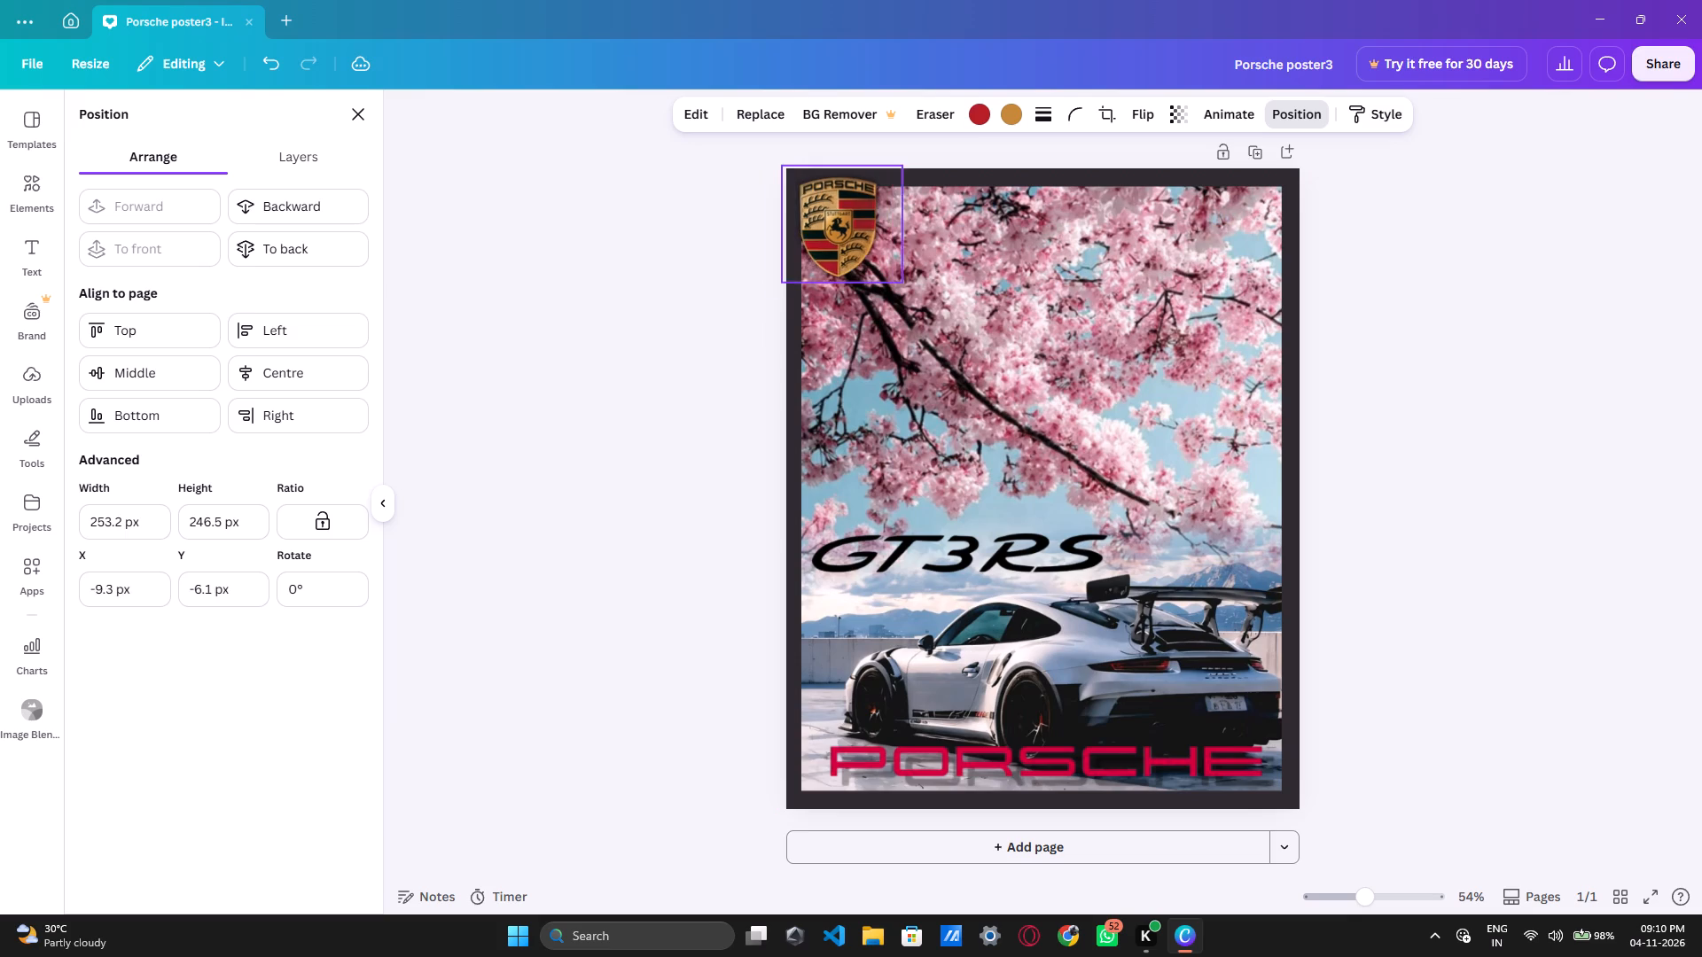
drag(837, 211, 829, 214)
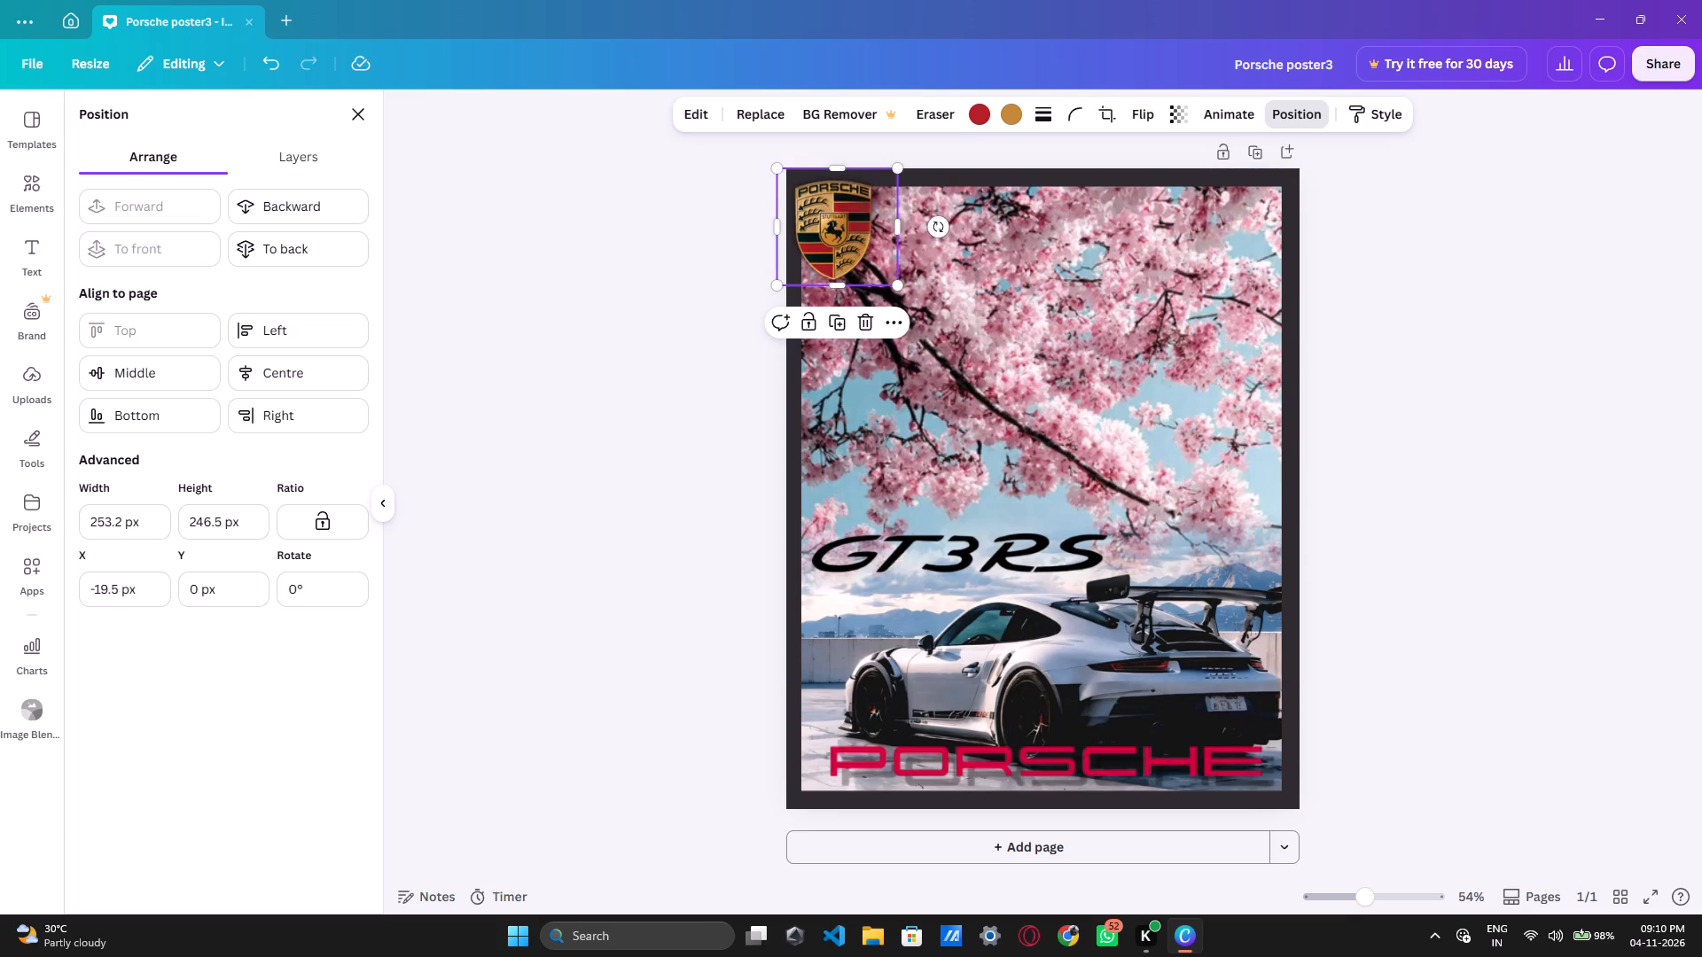
click(1588, 324)
click(1565, 321)
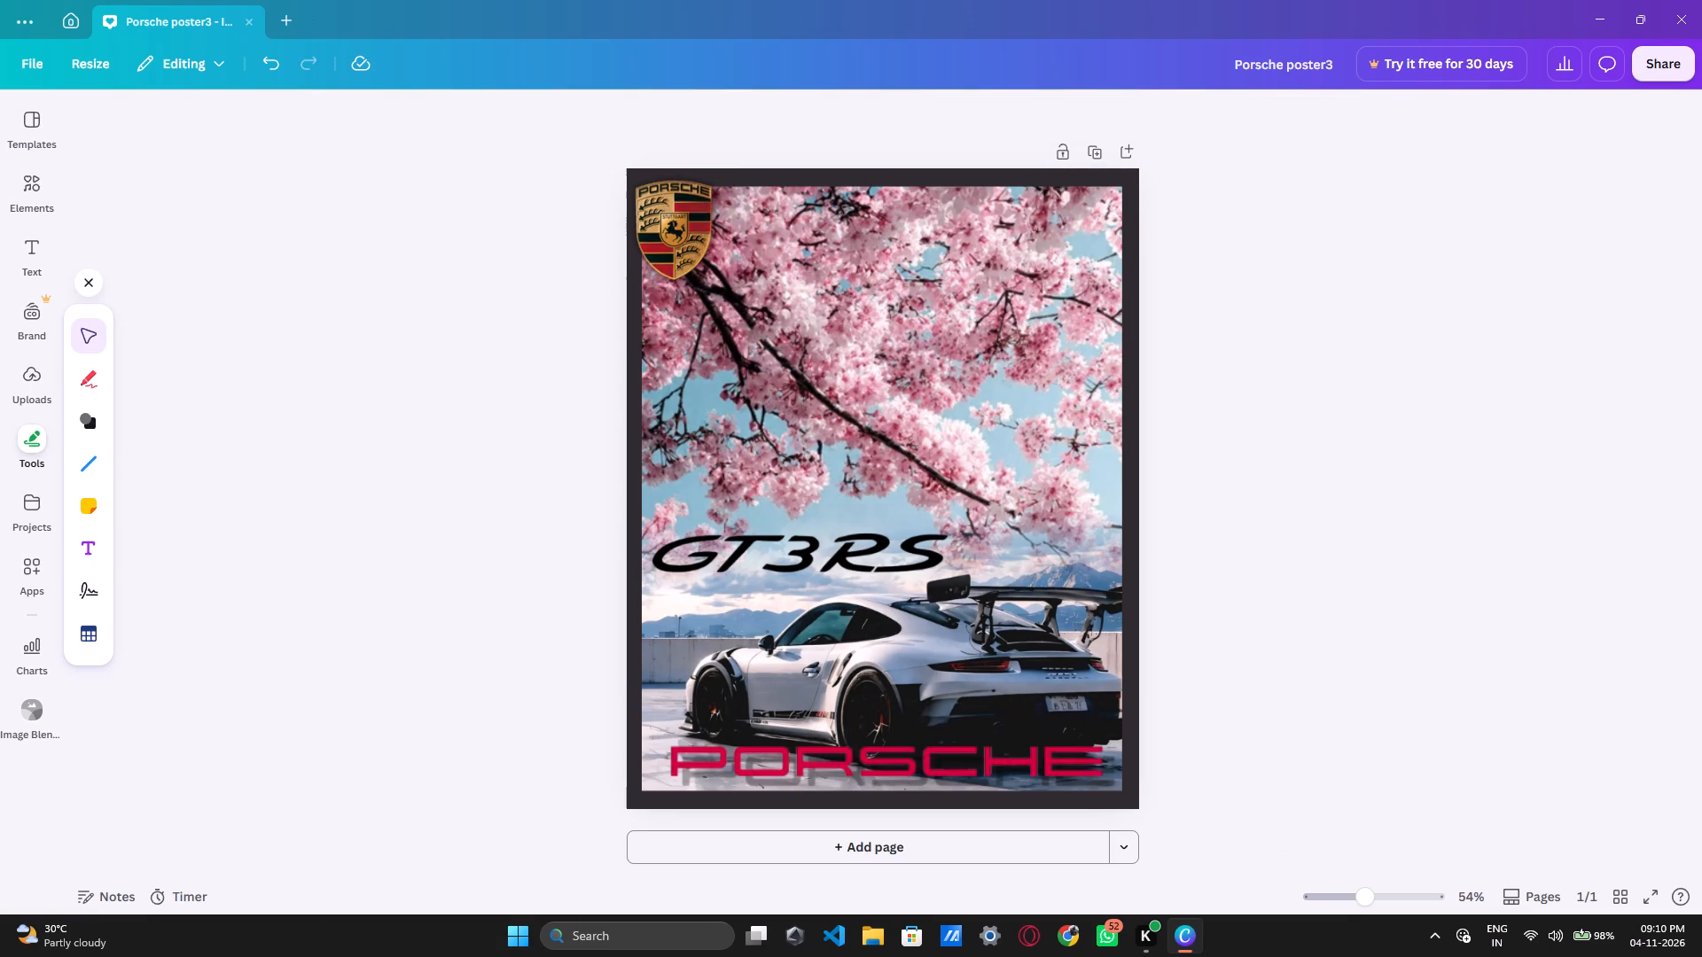
Switch to File Explorer and delete download.jpeg and porshe 911.jpeg from the canva assets folder in Downloads.
click(870, 943)
click(679, 218)
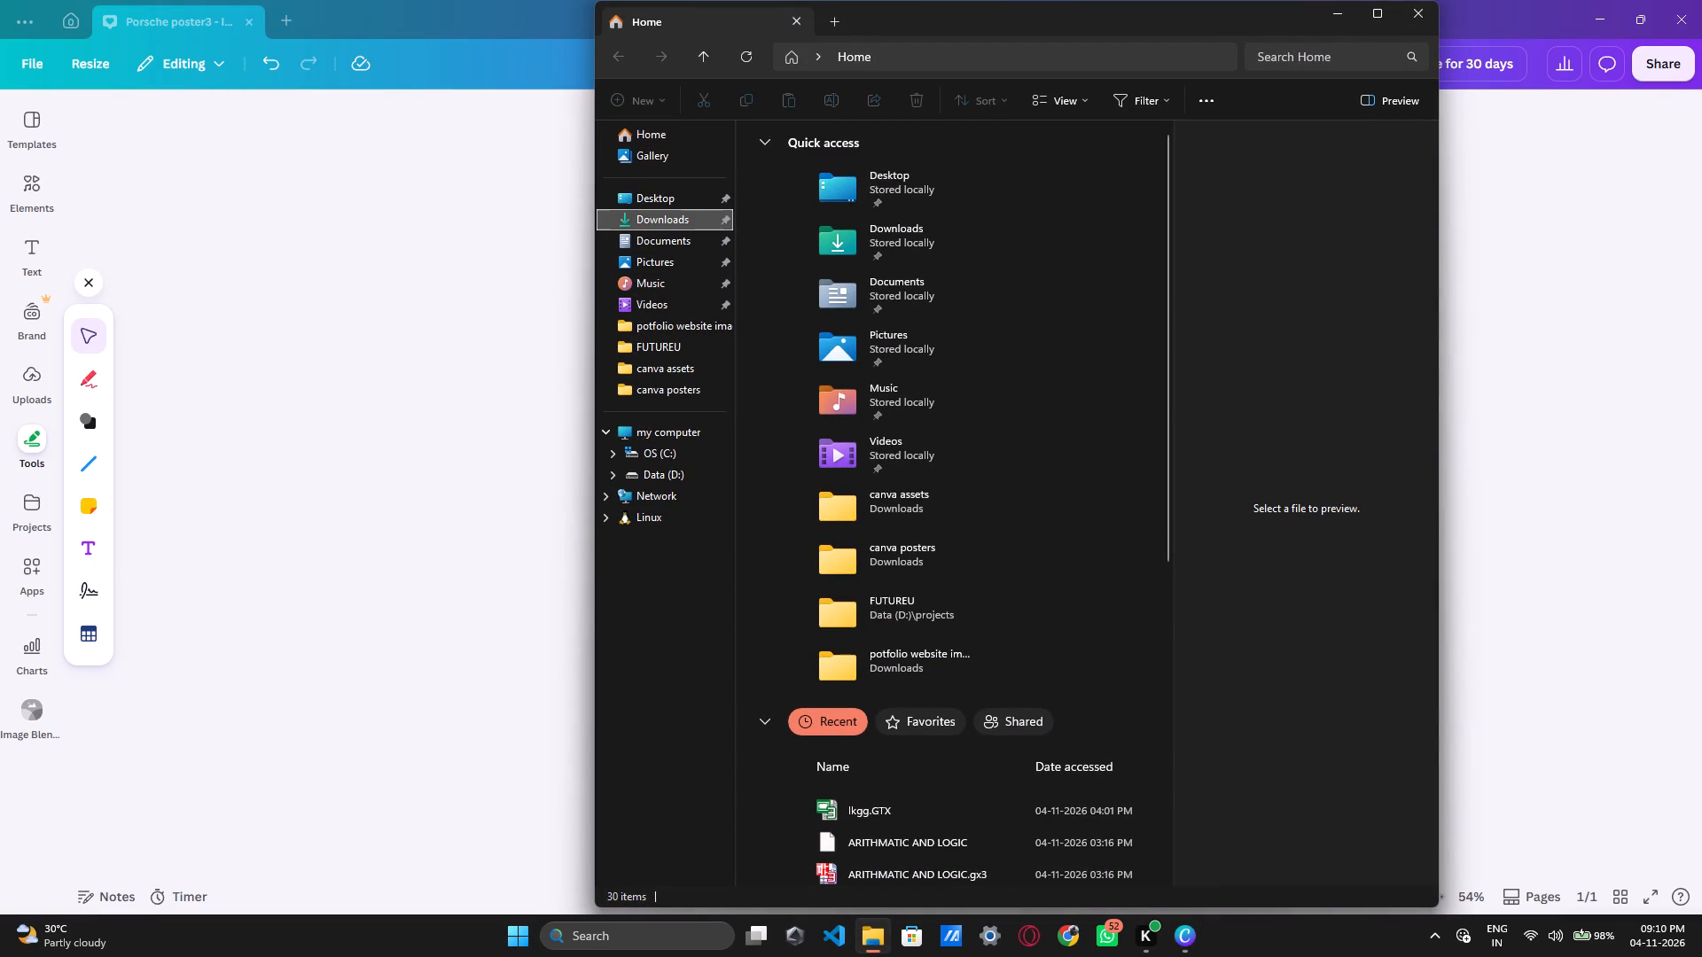
double_click(838, 177)
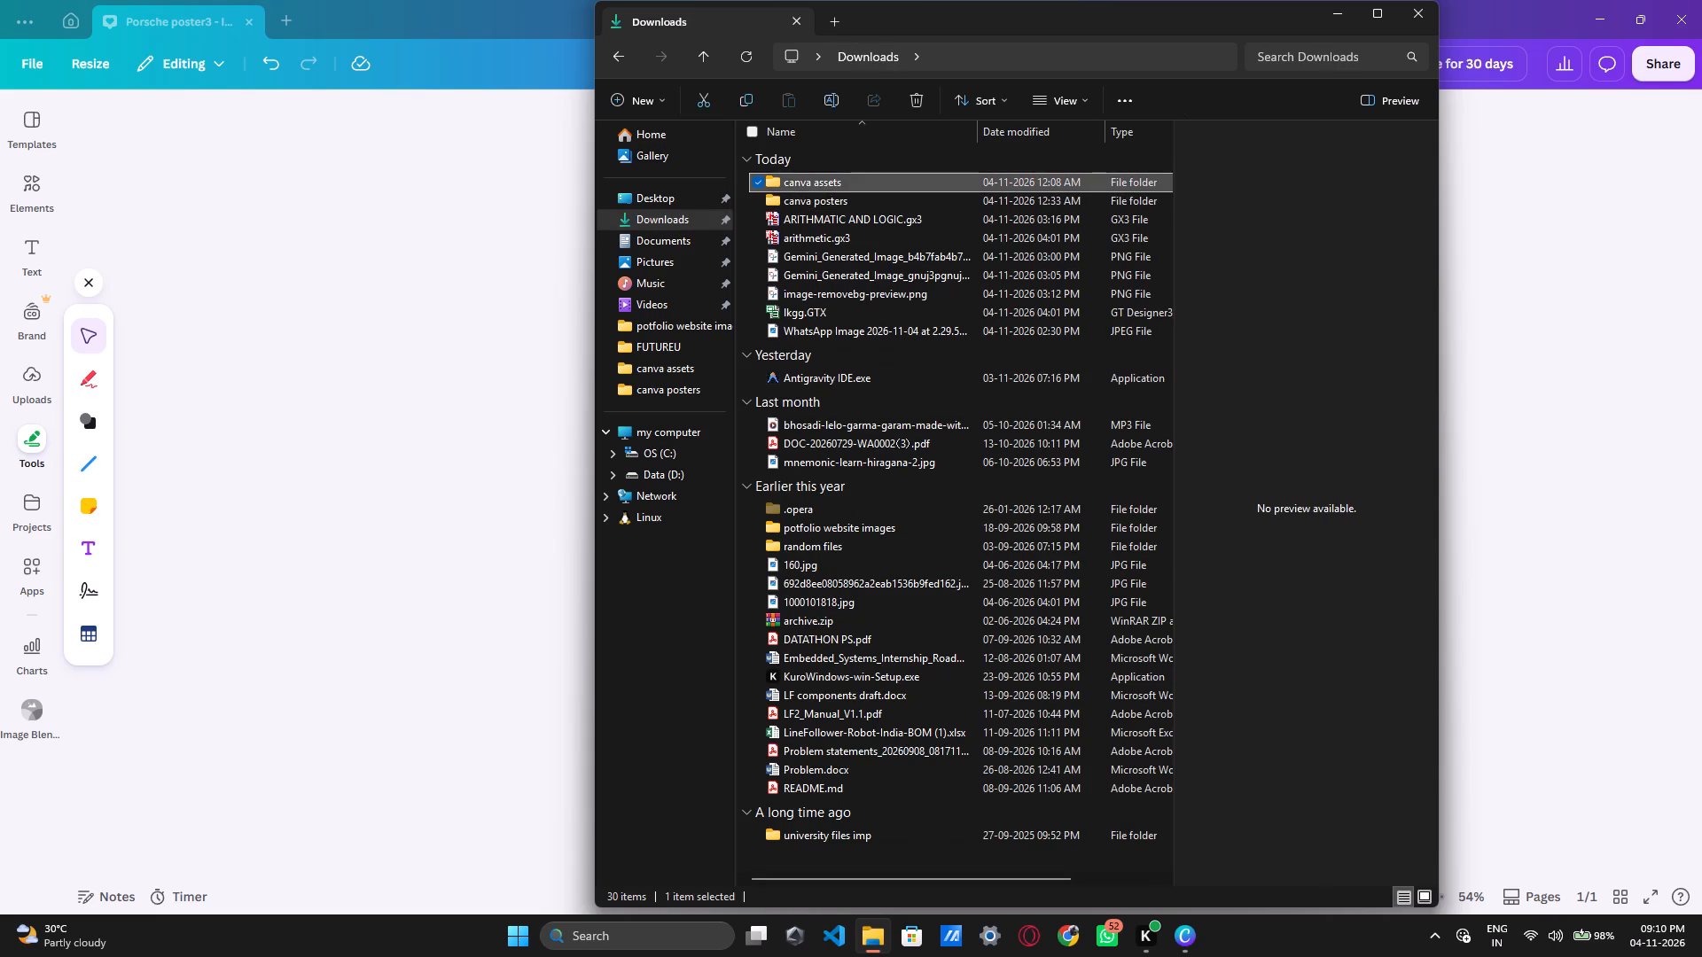
drag(820, 389, 867, 166)
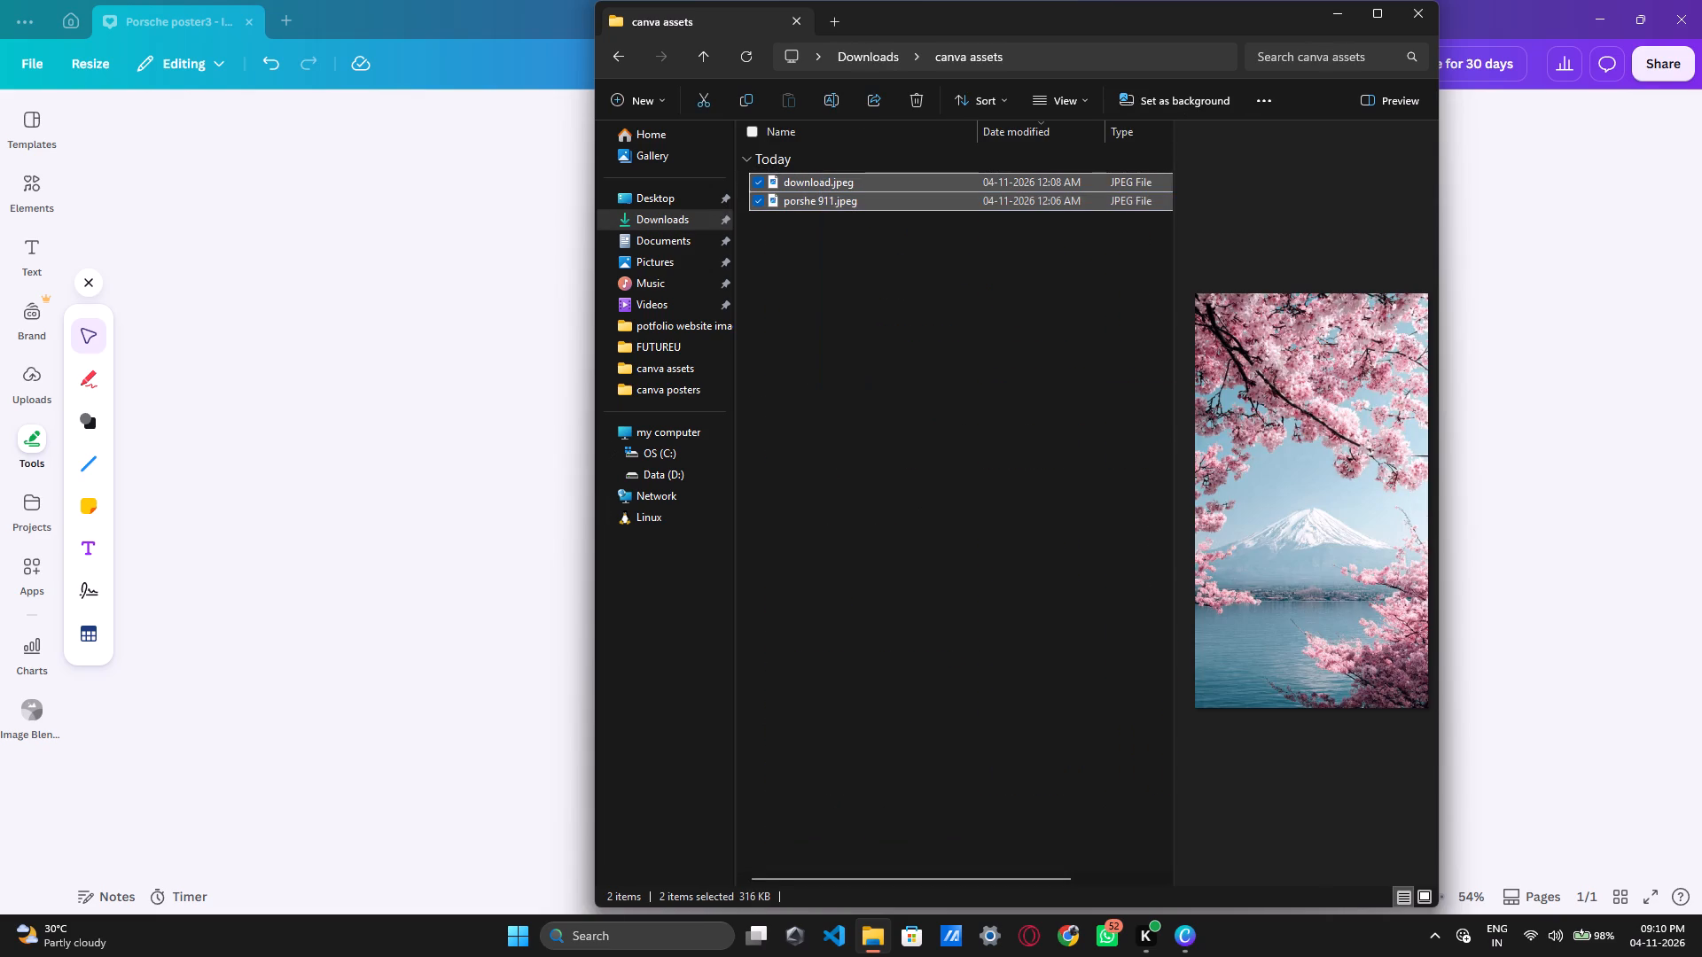
right_click(874, 202)
click(1134, 225)
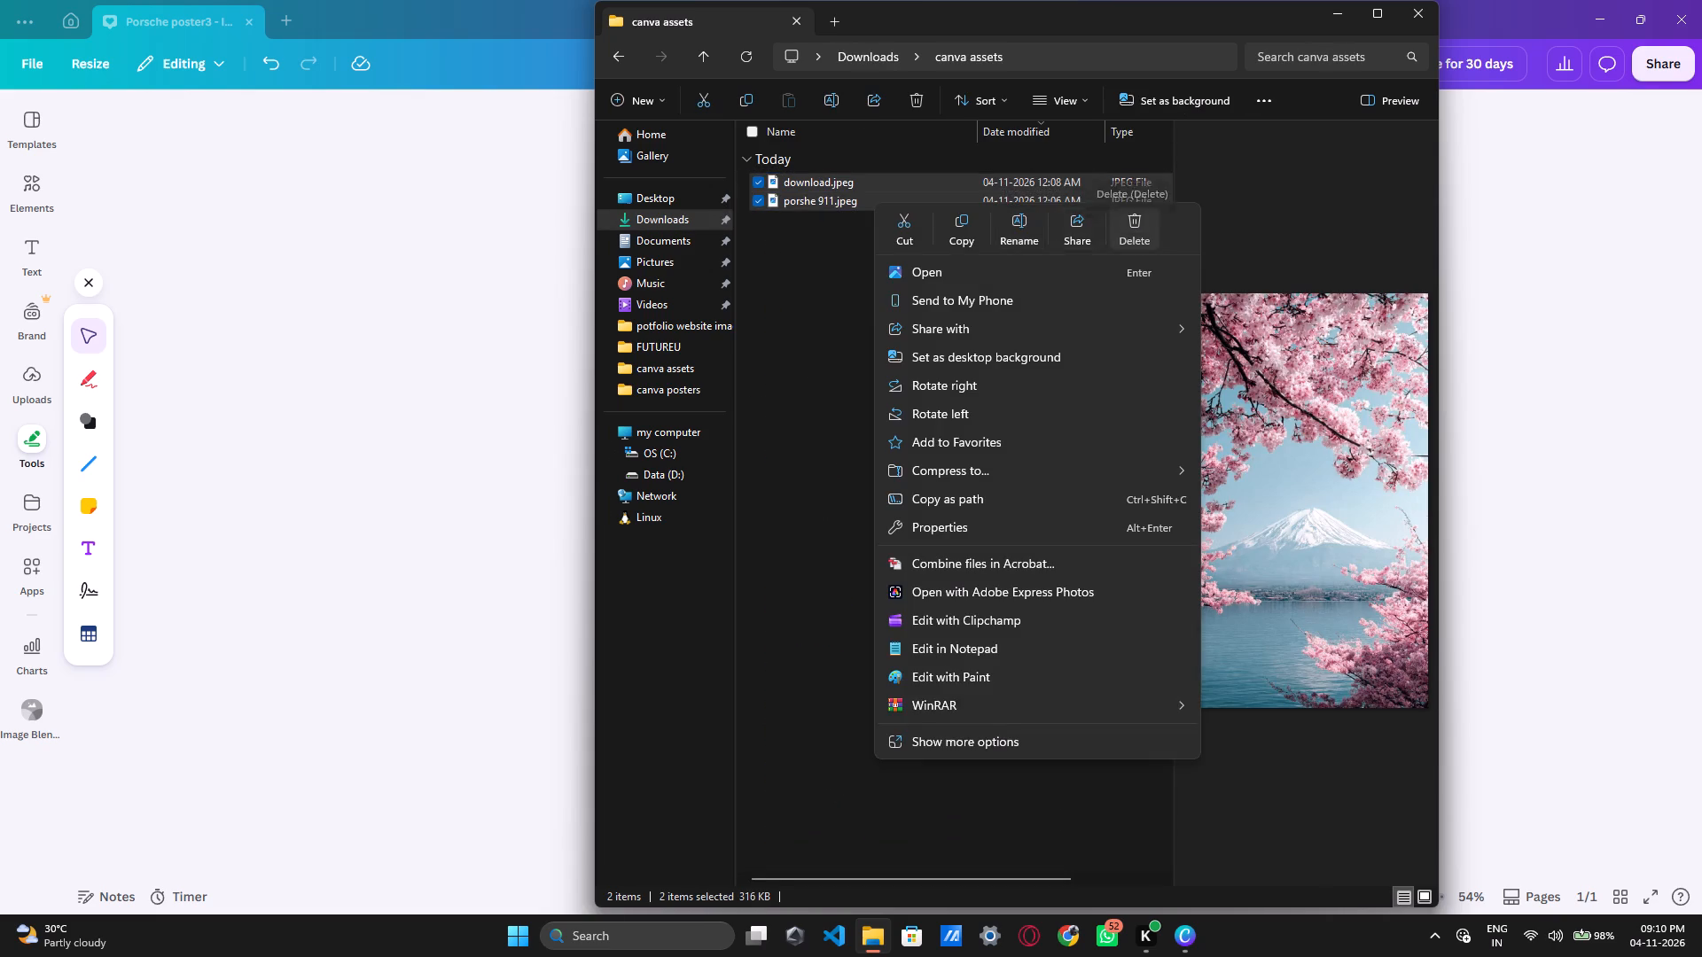
Delete the old Porsche poster3.png export from the canva posters folder in Downloads.
click(665, 196)
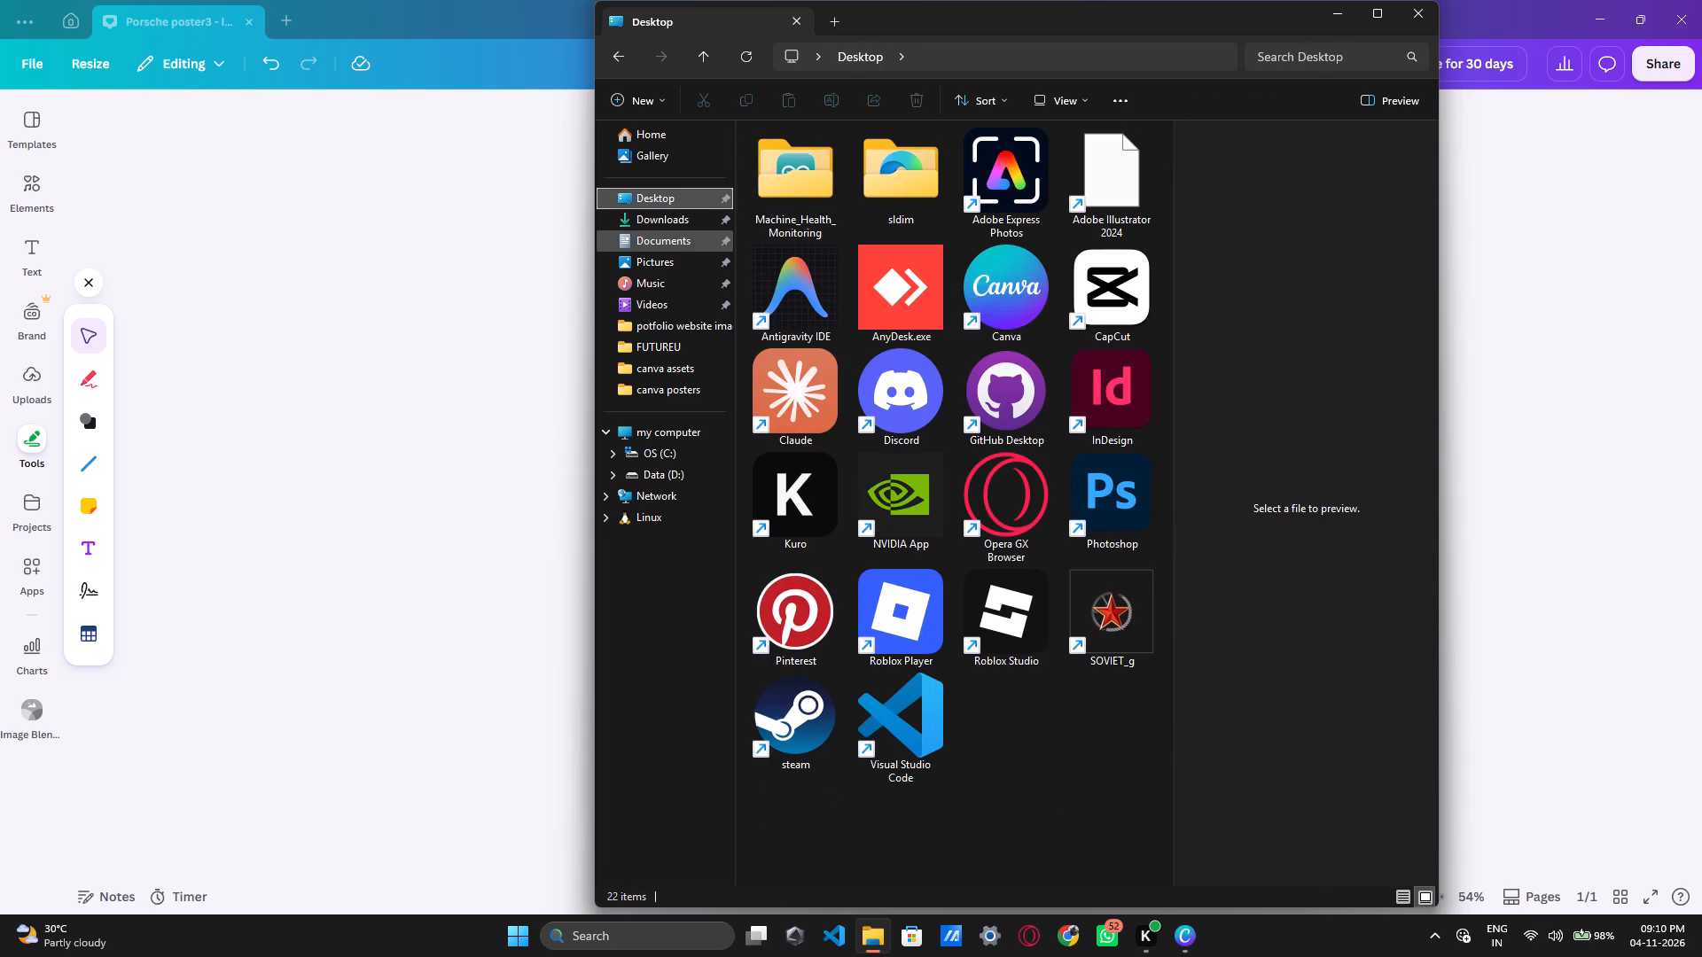
click(676, 216)
double_click(825, 206)
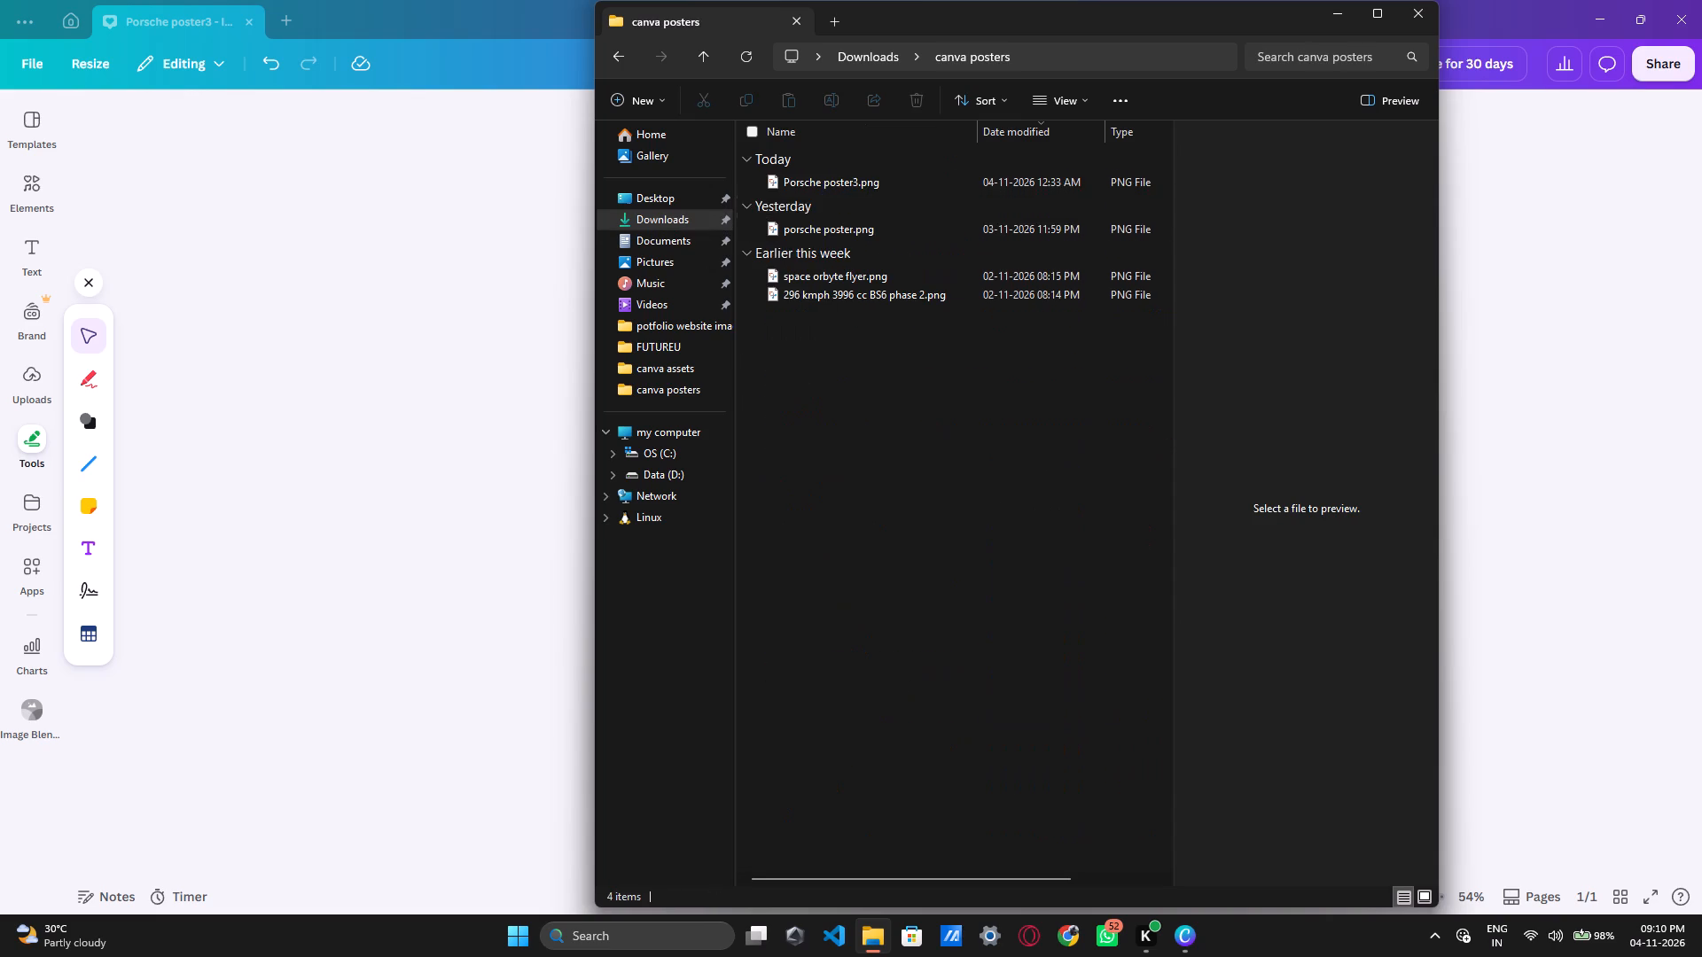
click(826, 184)
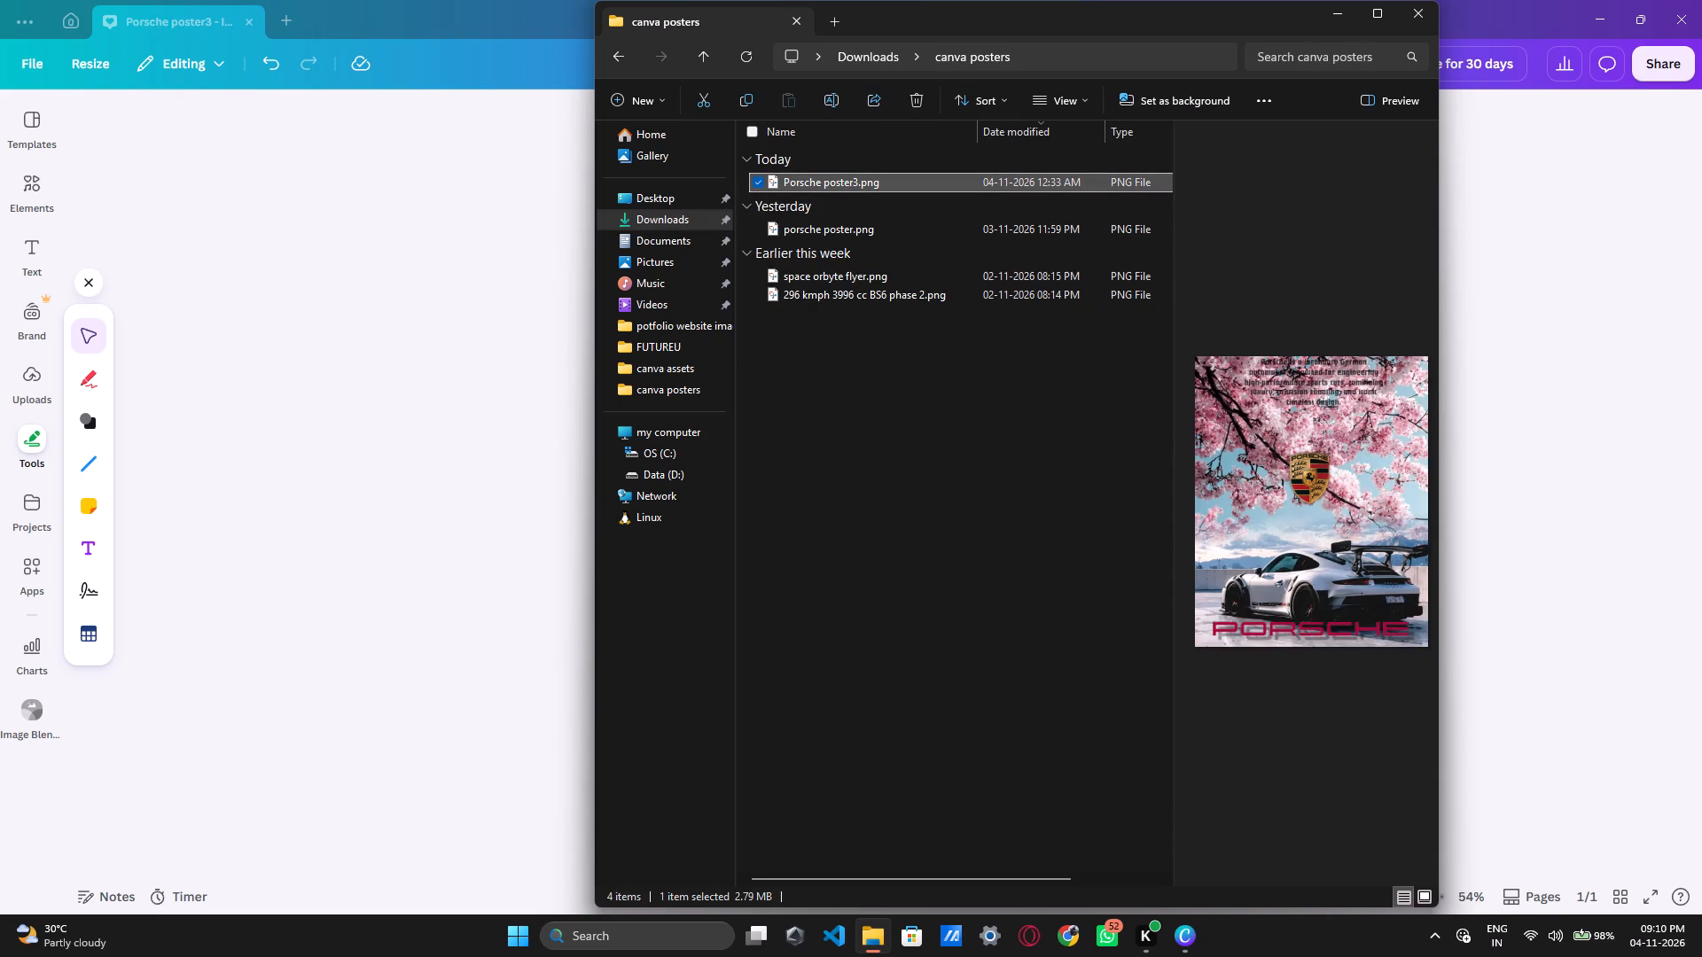
right_click(835, 177)
click(1097, 167)
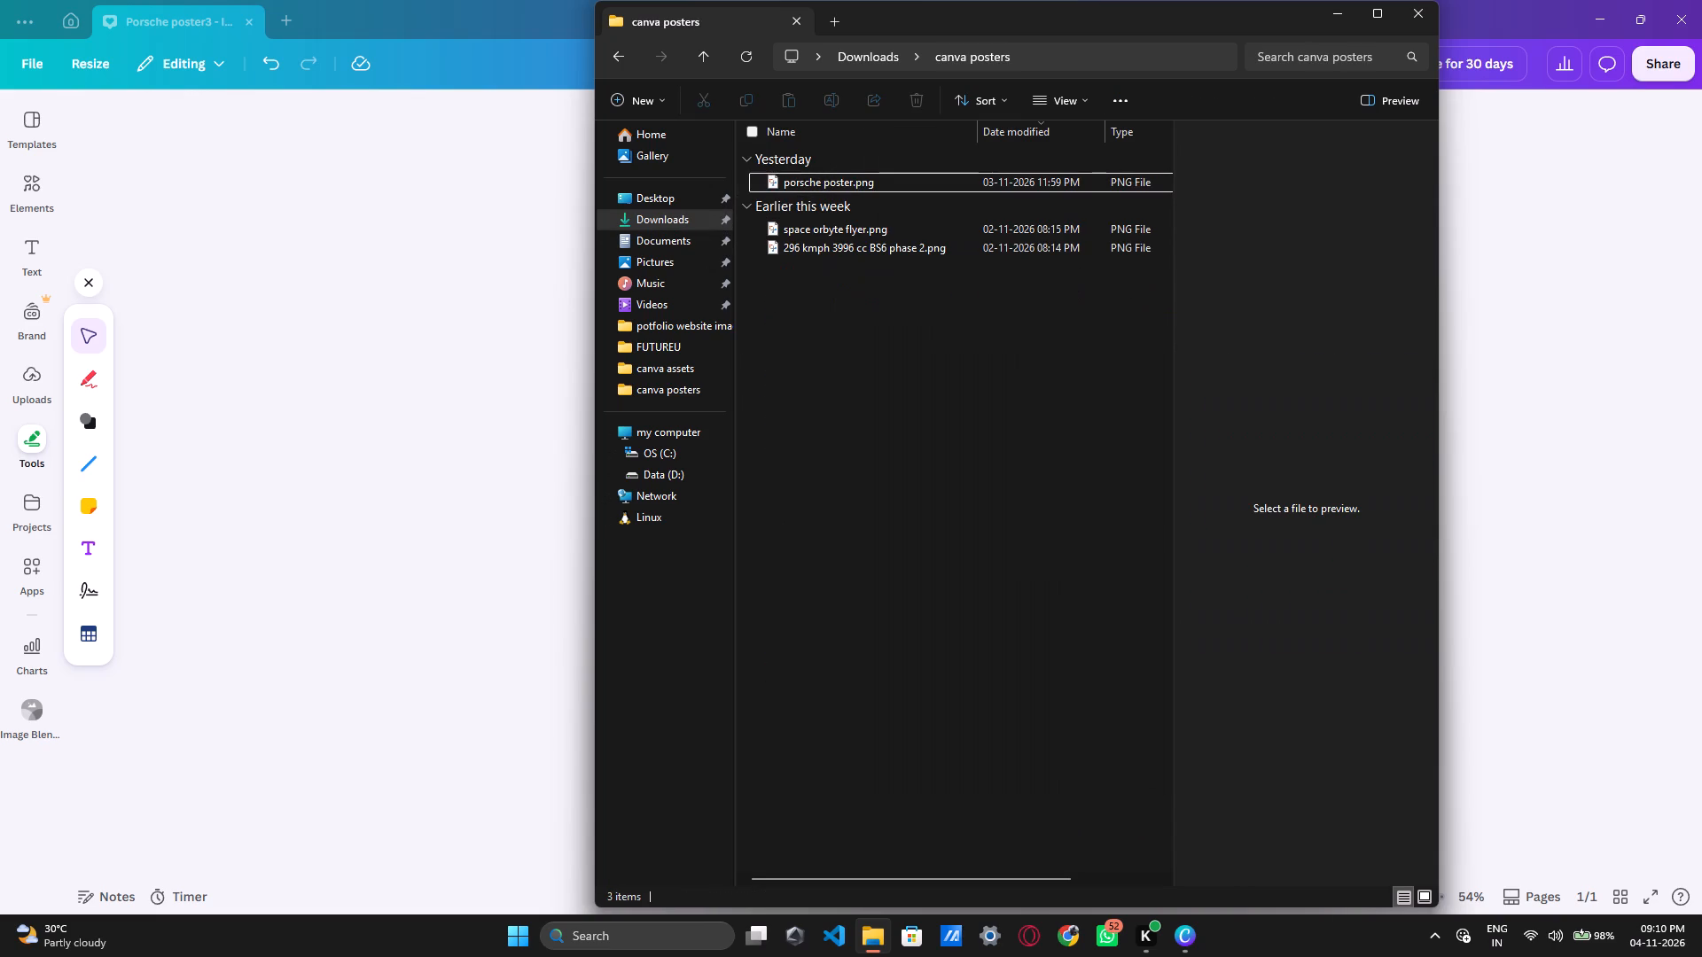
Return to Canva and open the download settings for the Porsche poster3 design.
click(1535, 393)
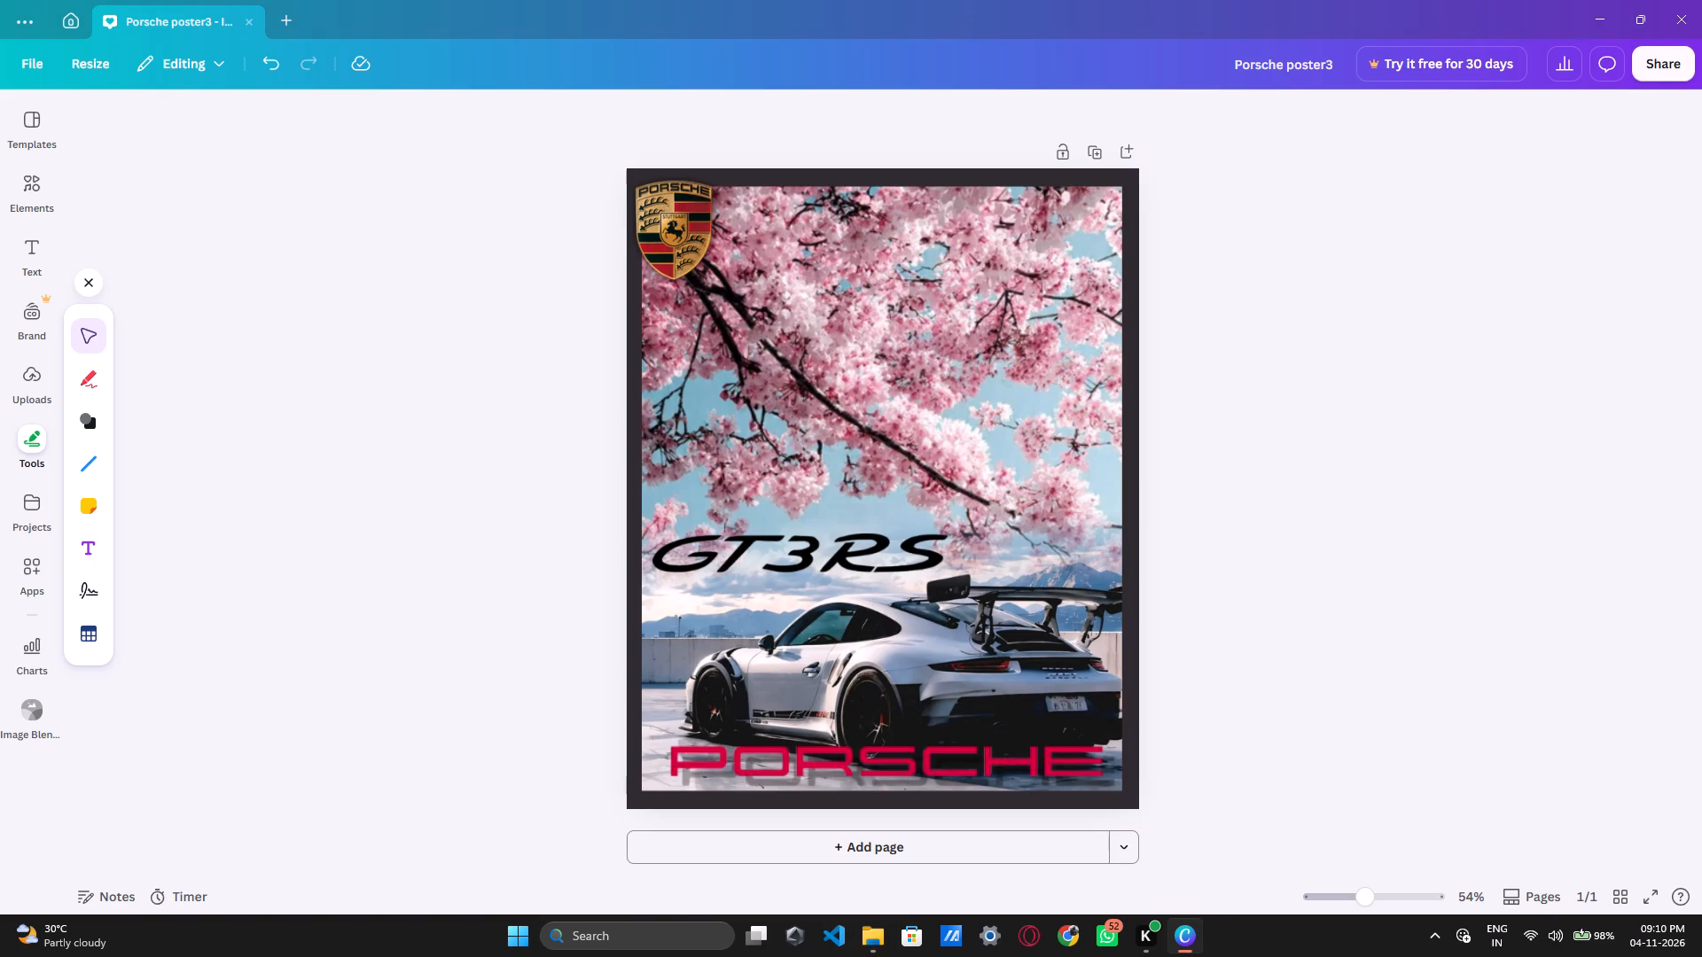
click(1662, 59)
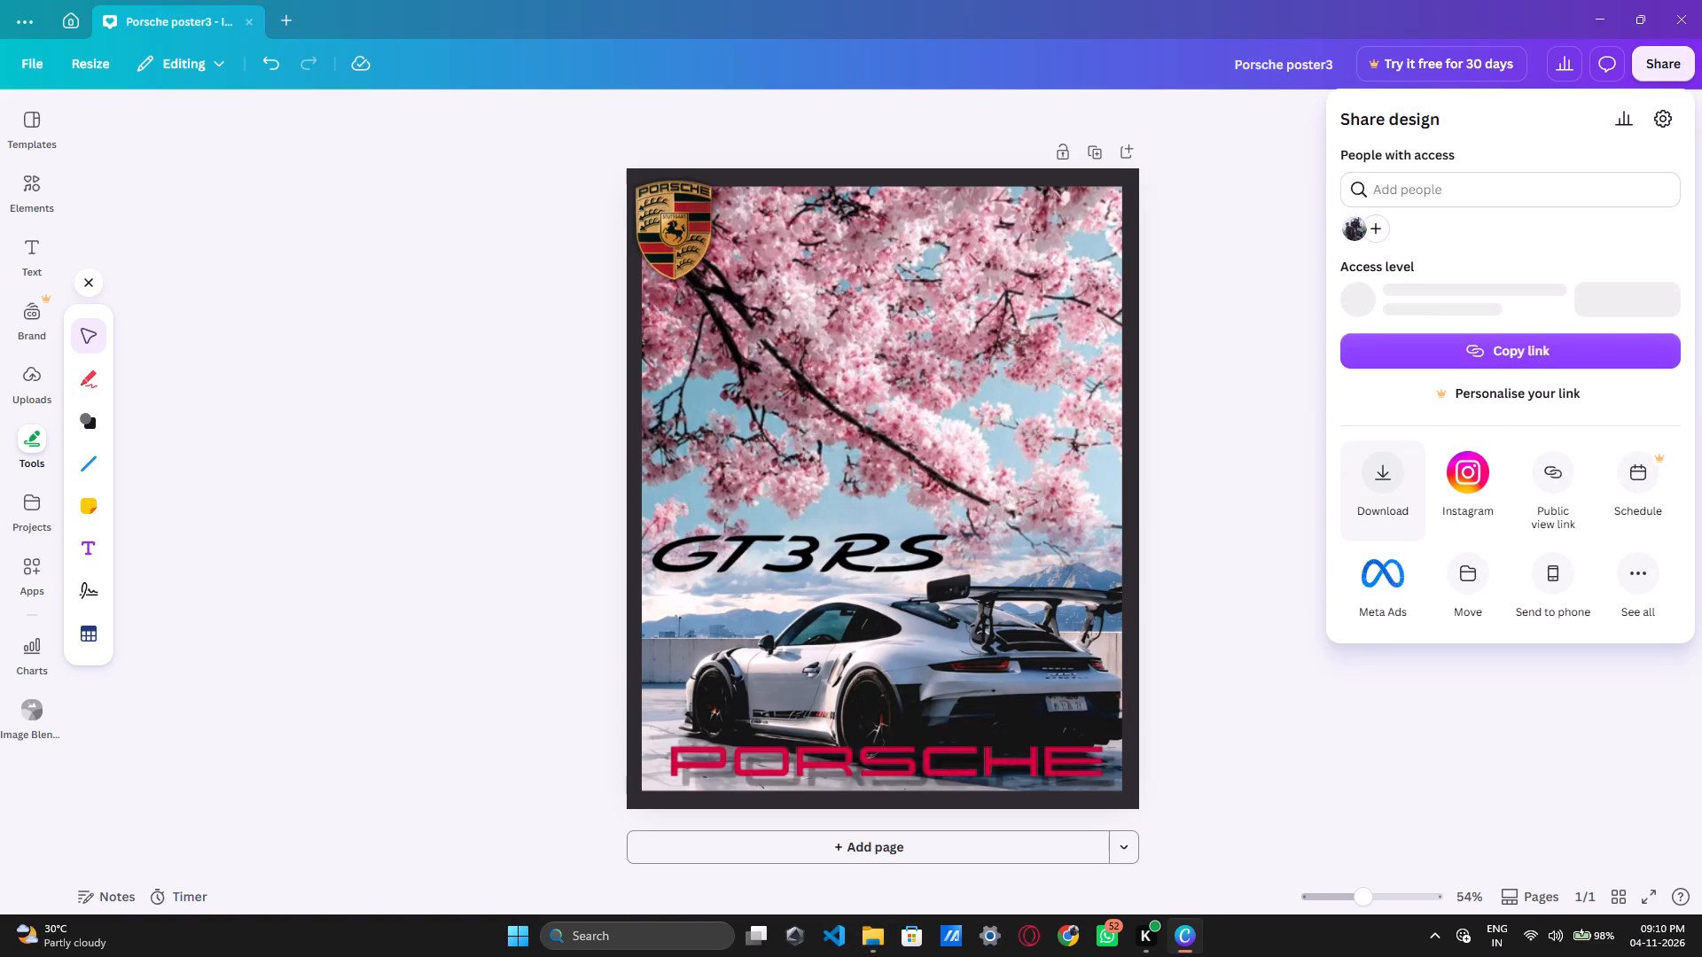
click(1384, 476)
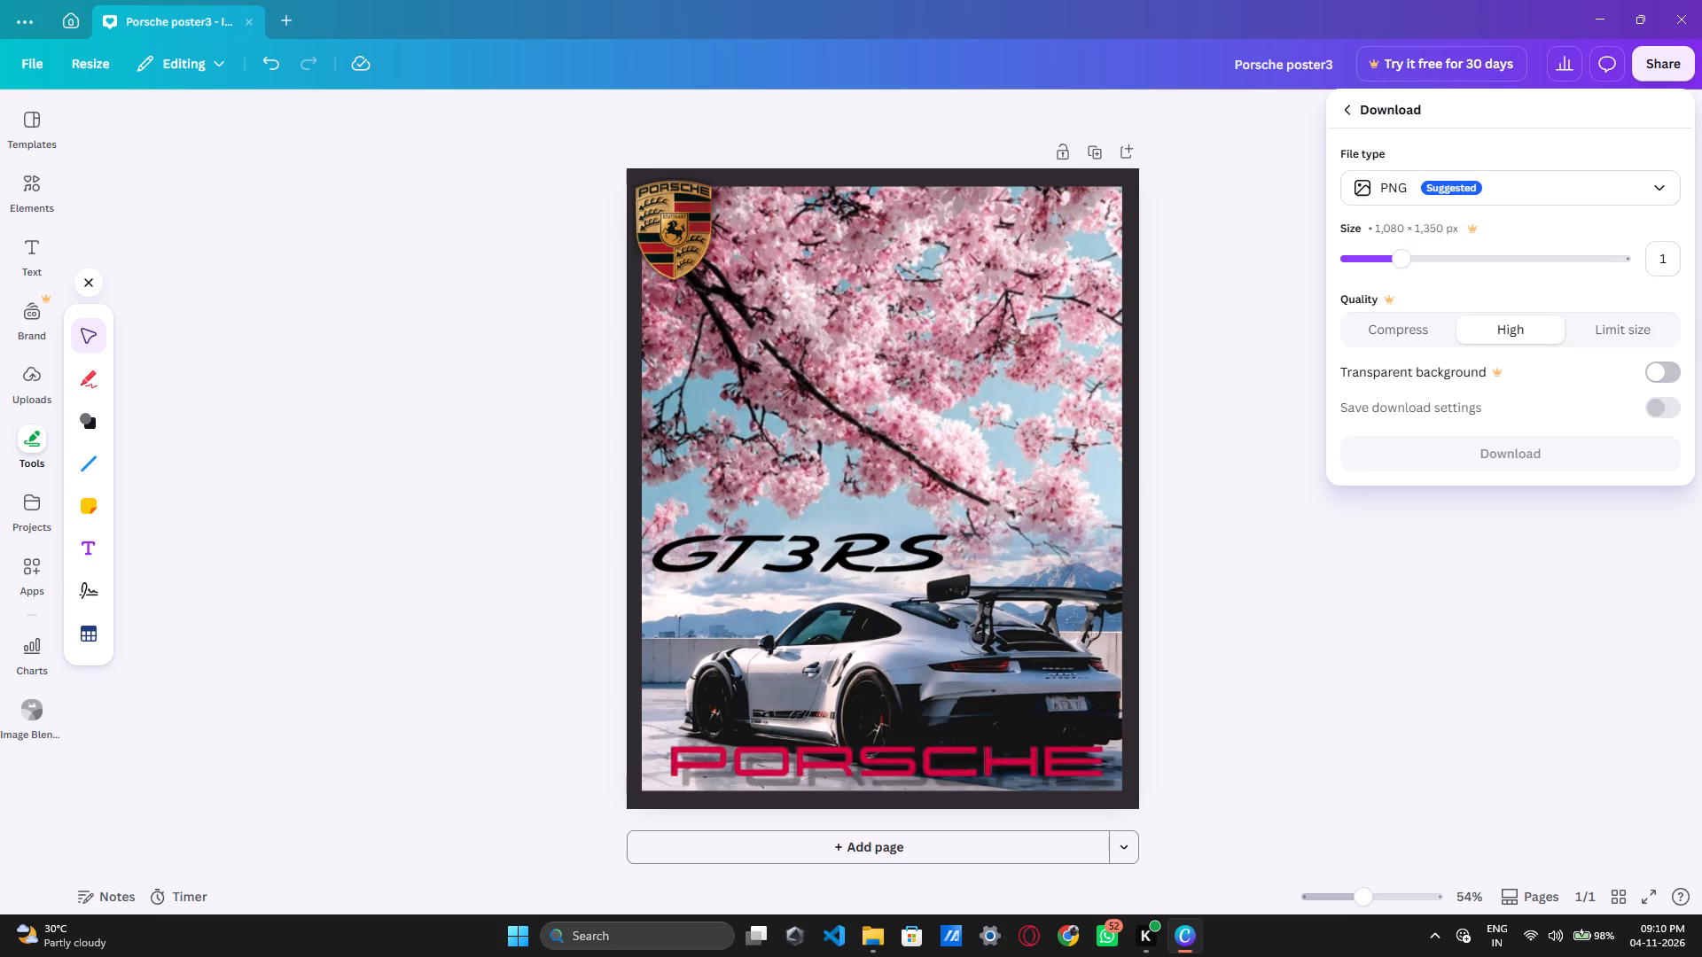
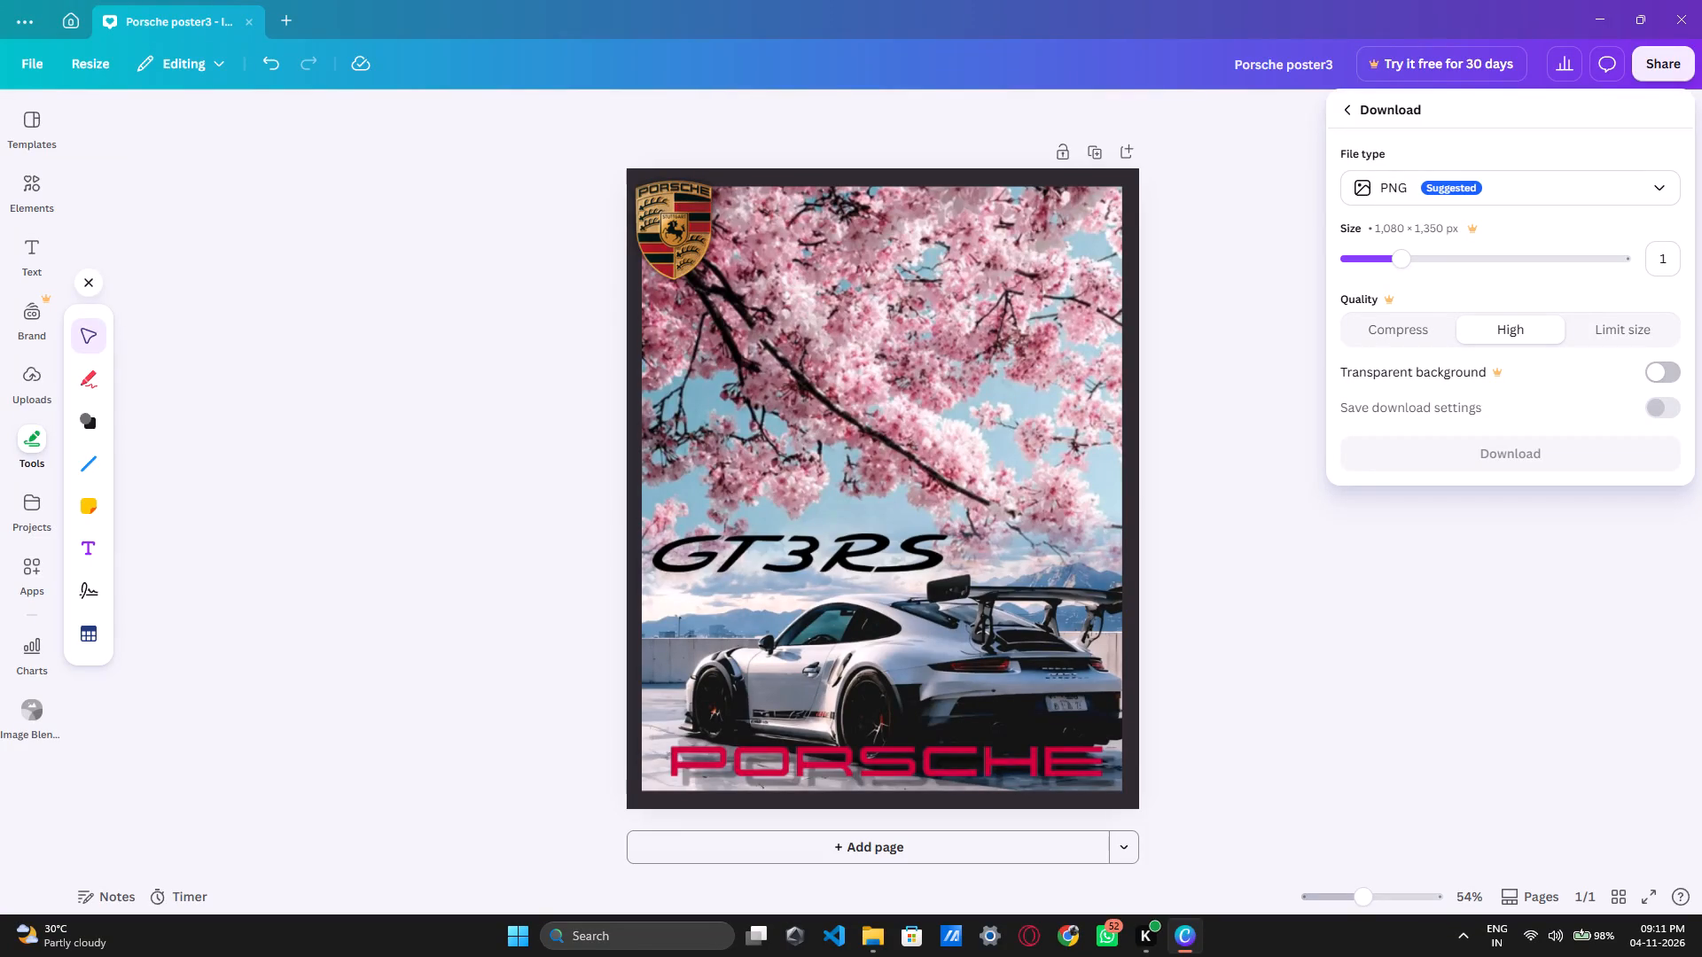
Download the finished Porsche poster3 design as a PNG at 1,080 × 1,350 px with high quality.
click(1505, 444)
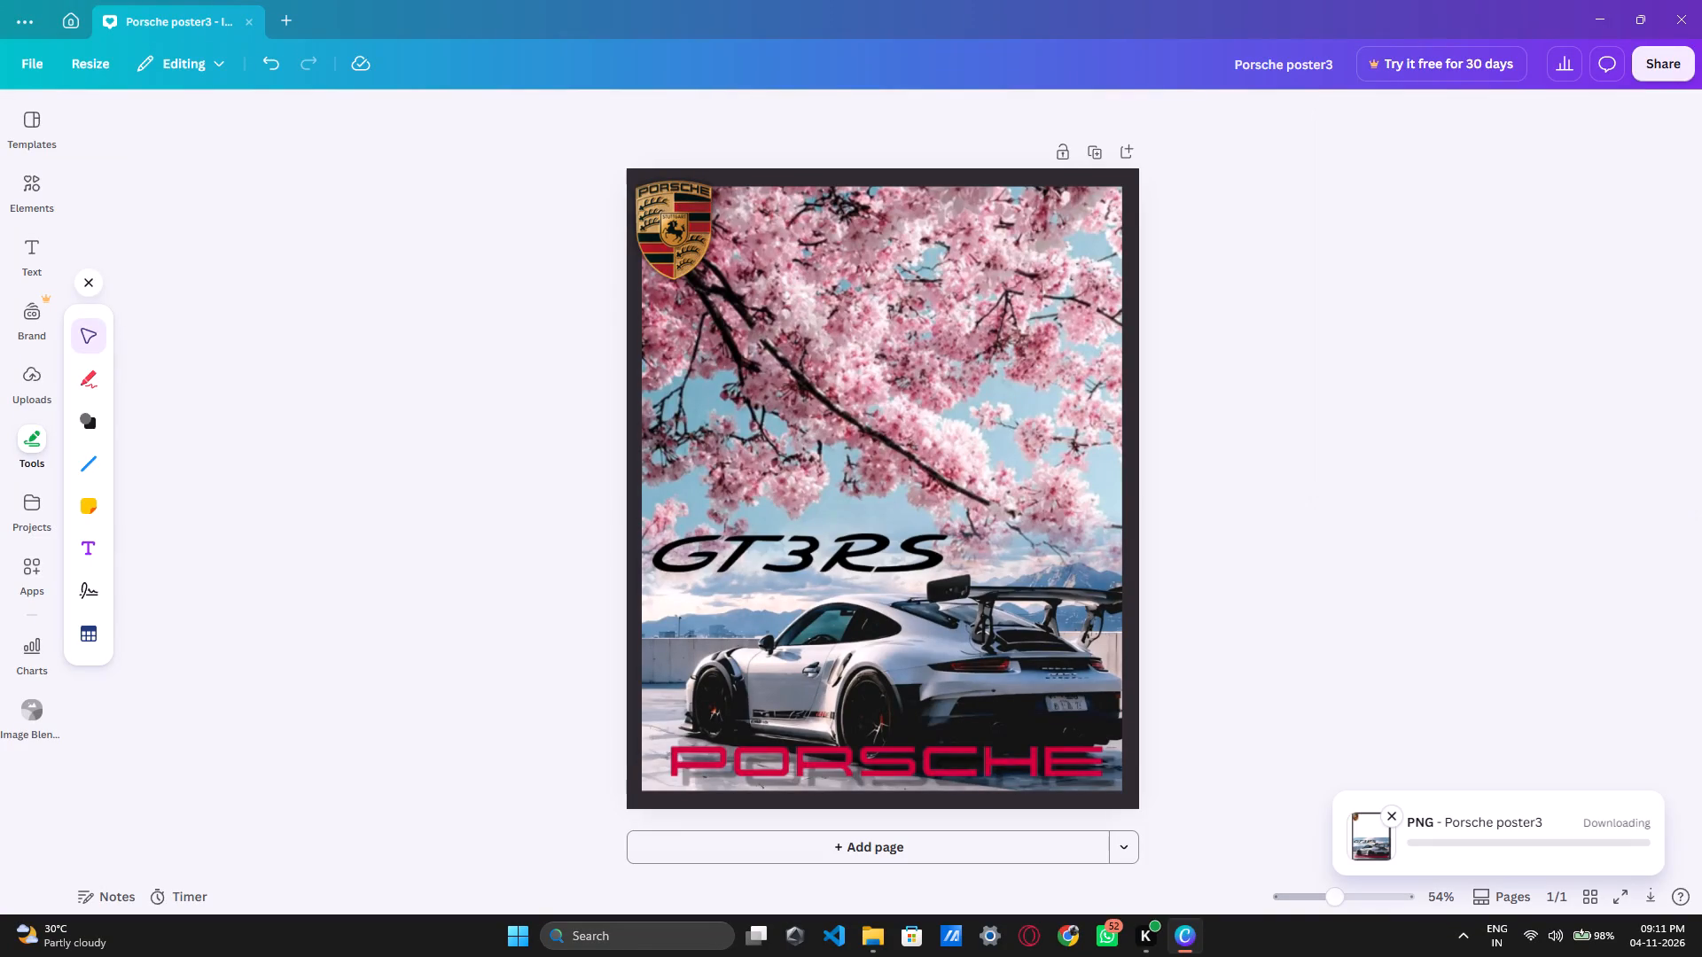
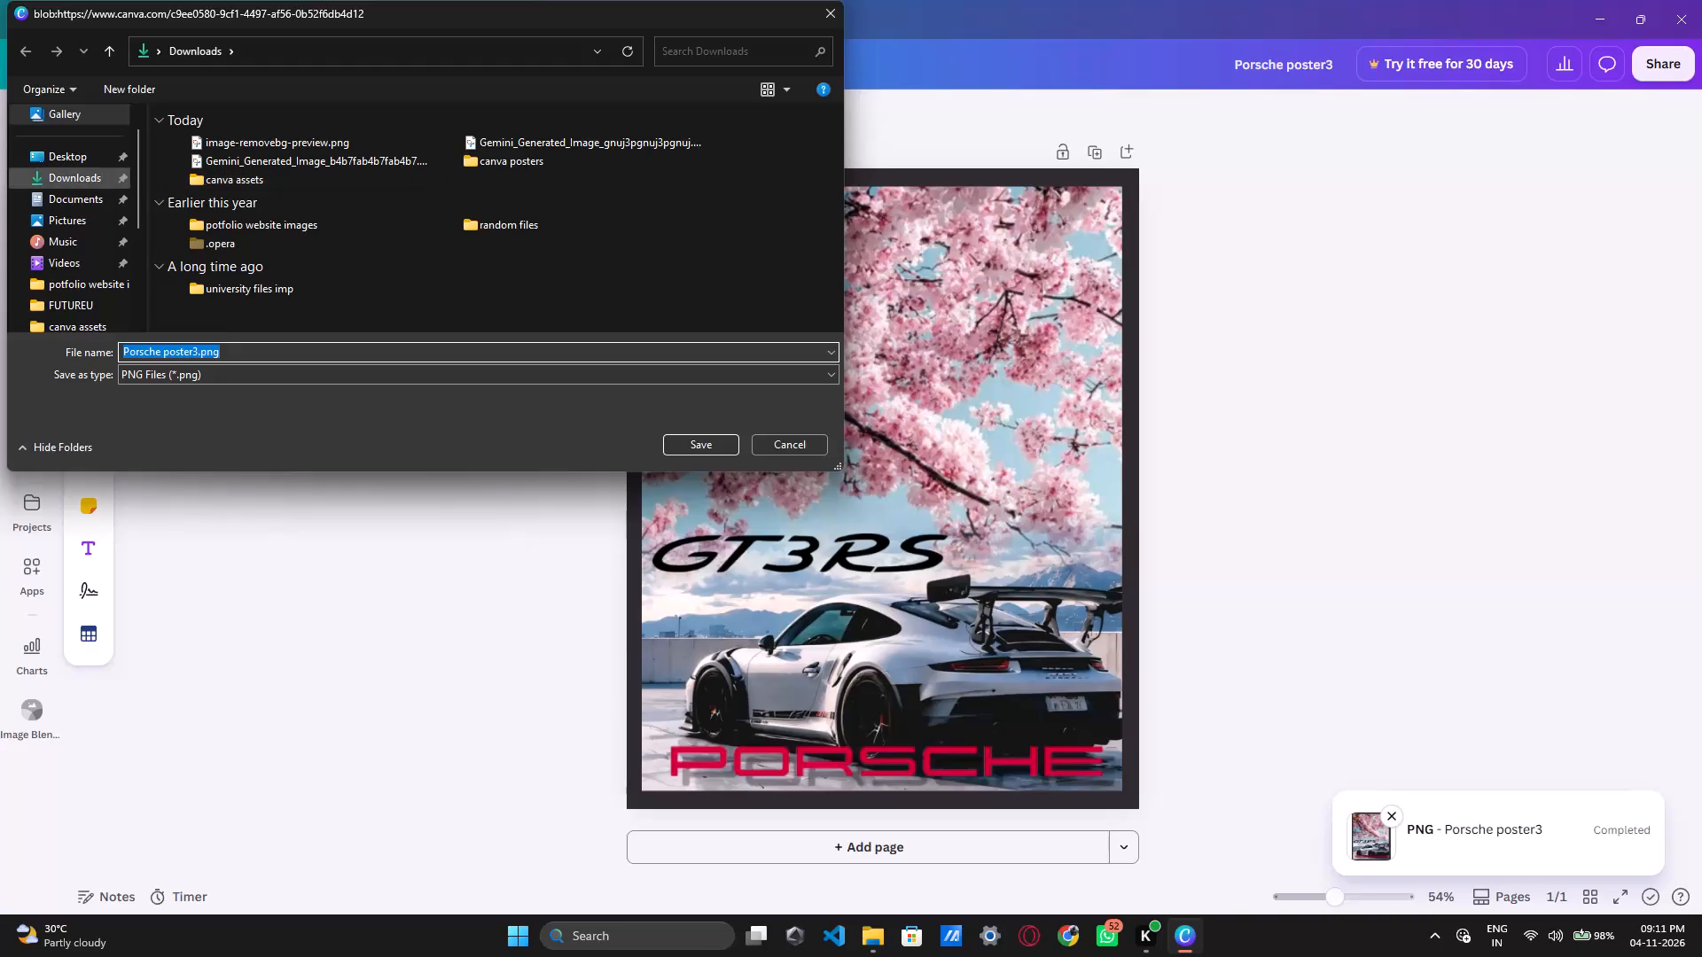
Save the exported poster as Porsche poster3.png in the canva posters folder and dismiss the download notification.
click(96, 170)
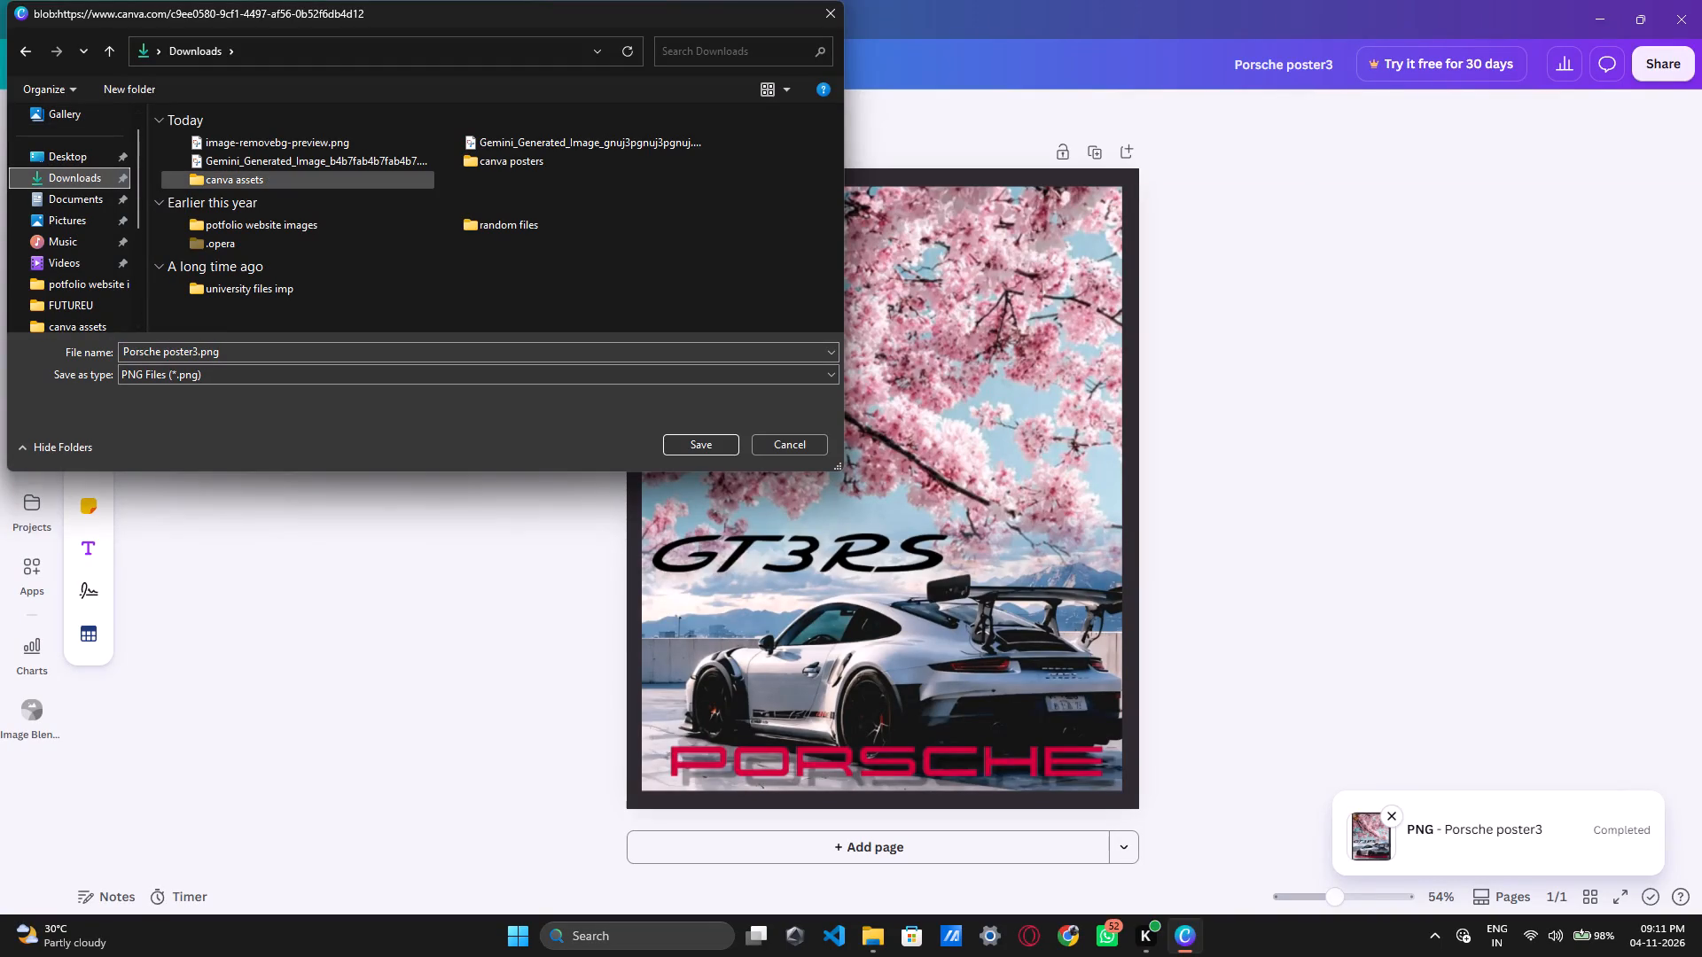
double_click(541, 165)
click(691, 450)
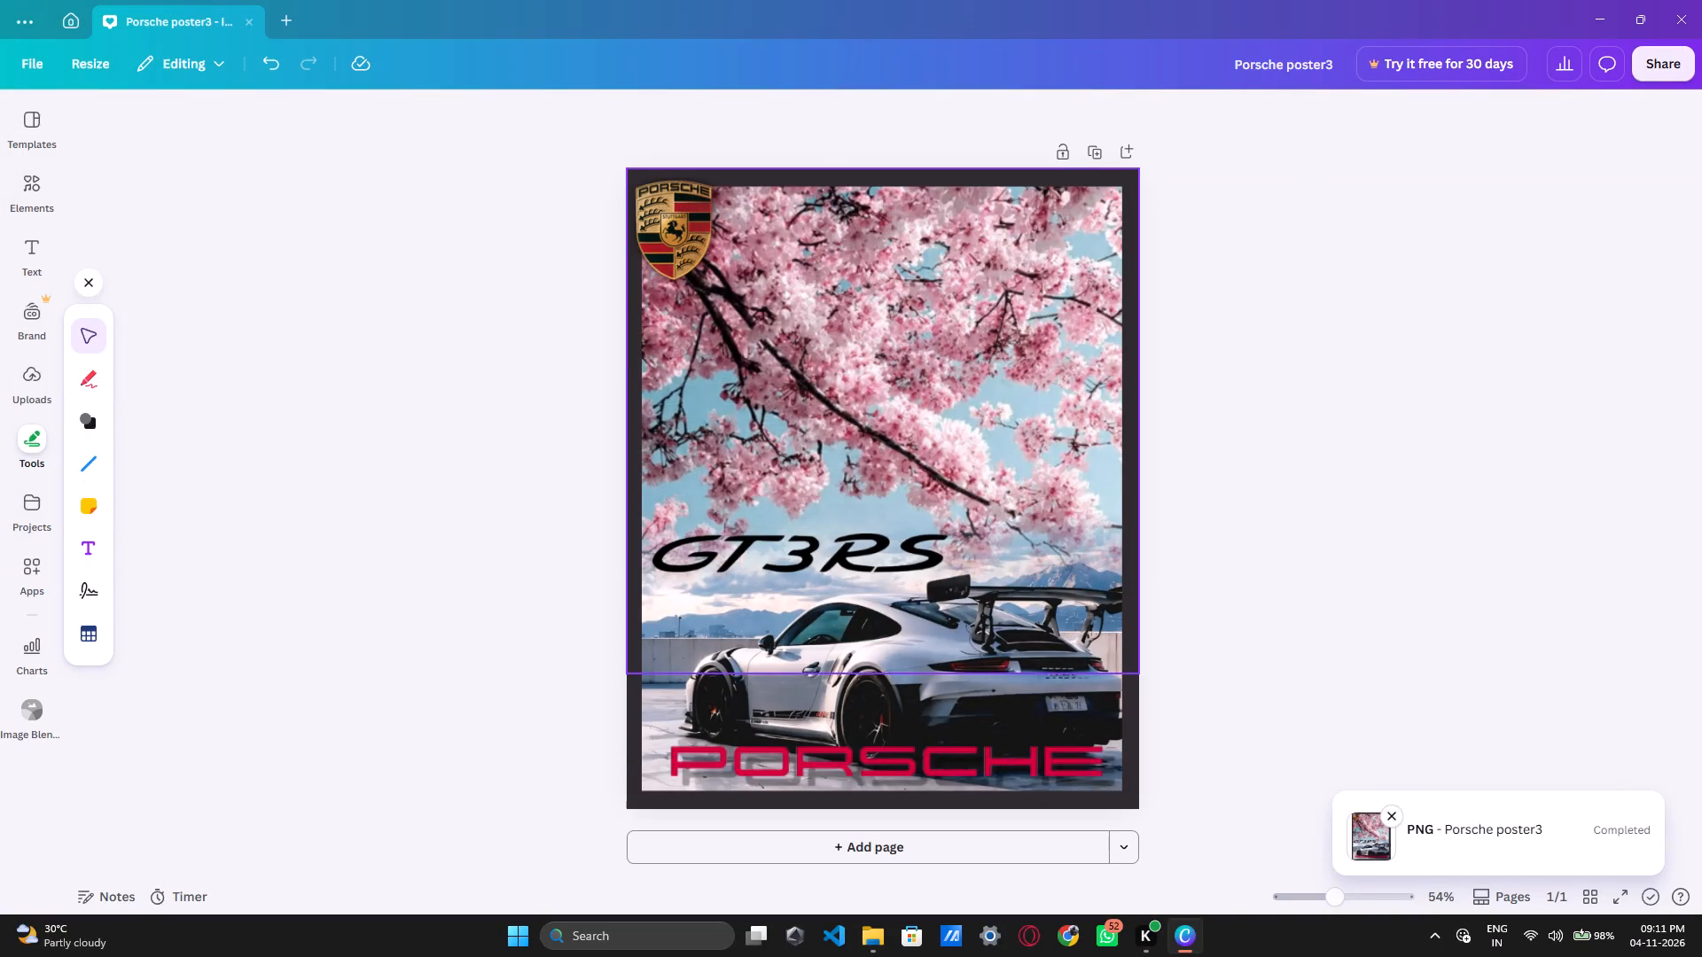
scroll(1204, 611, down, 4)
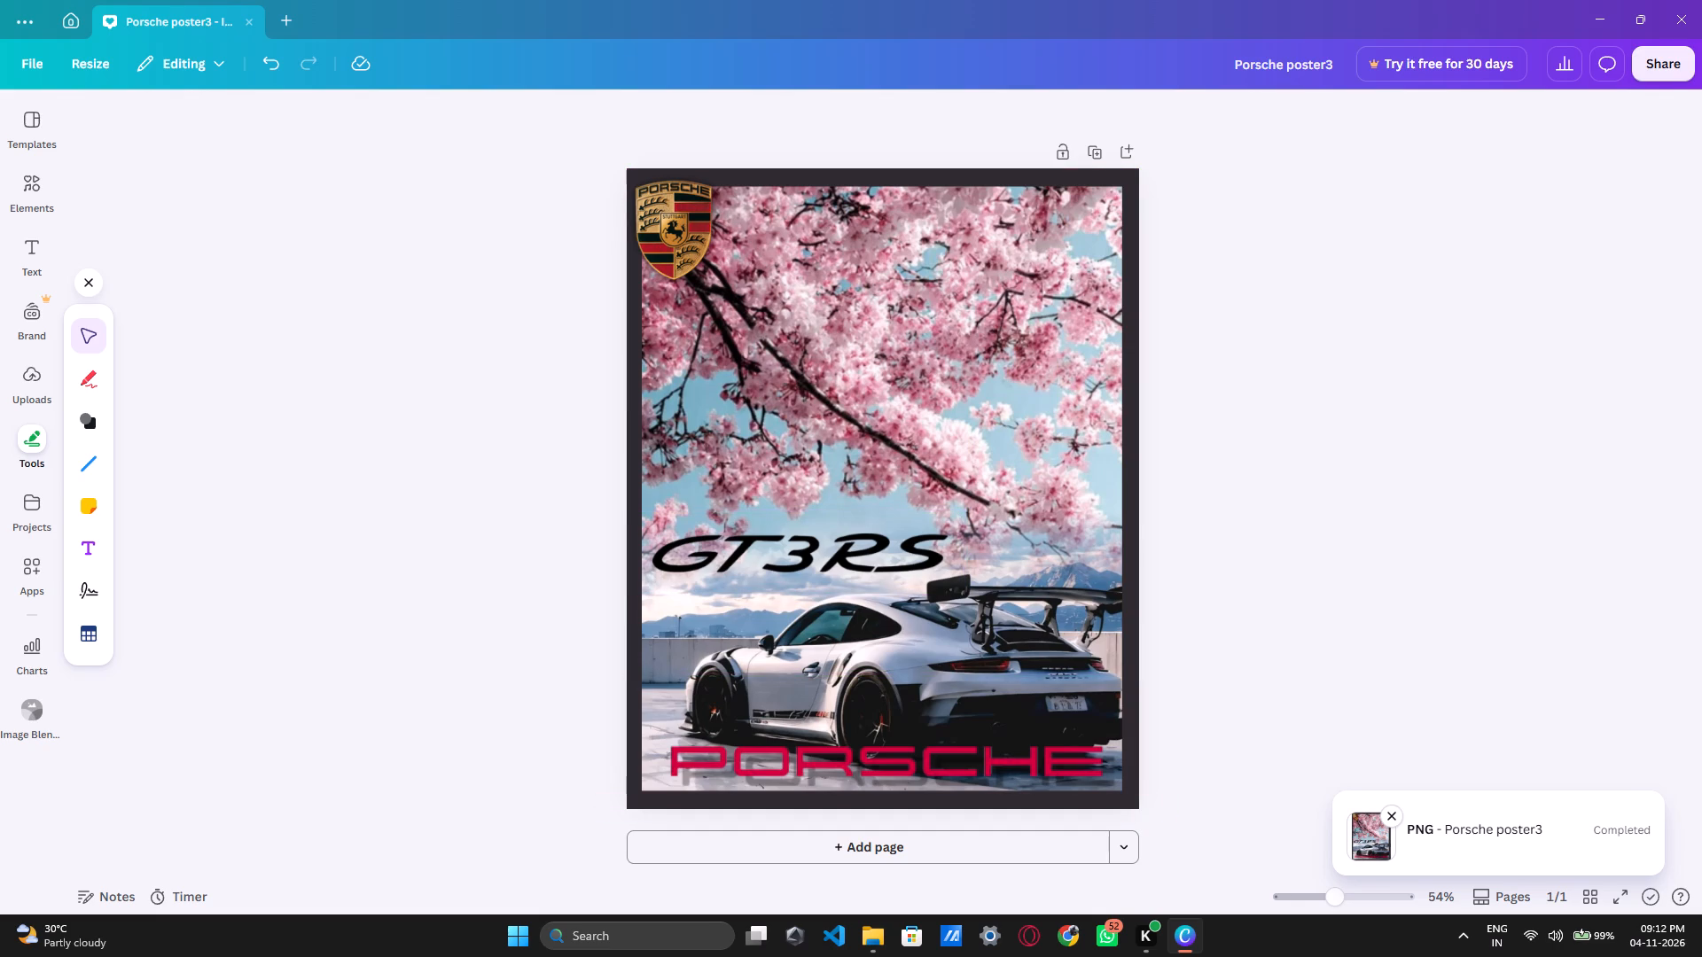
scroll(1688, 792, down, 4)
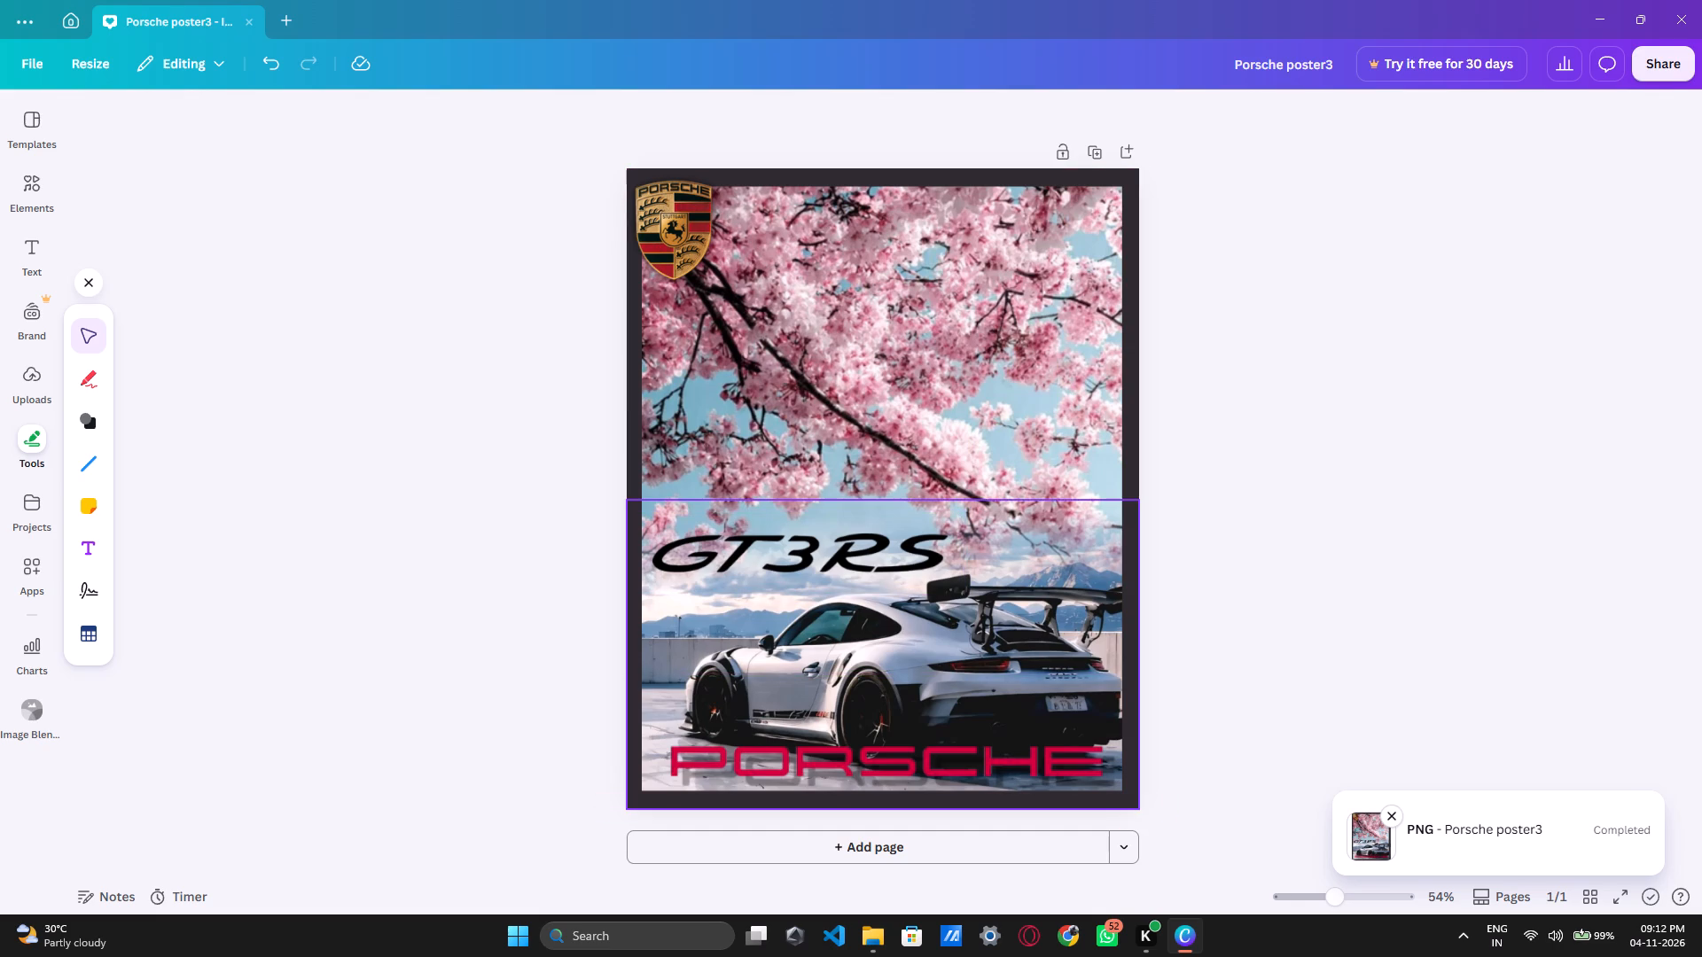
click(1389, 806)
Look through the uploaded images.
click(35, 373)
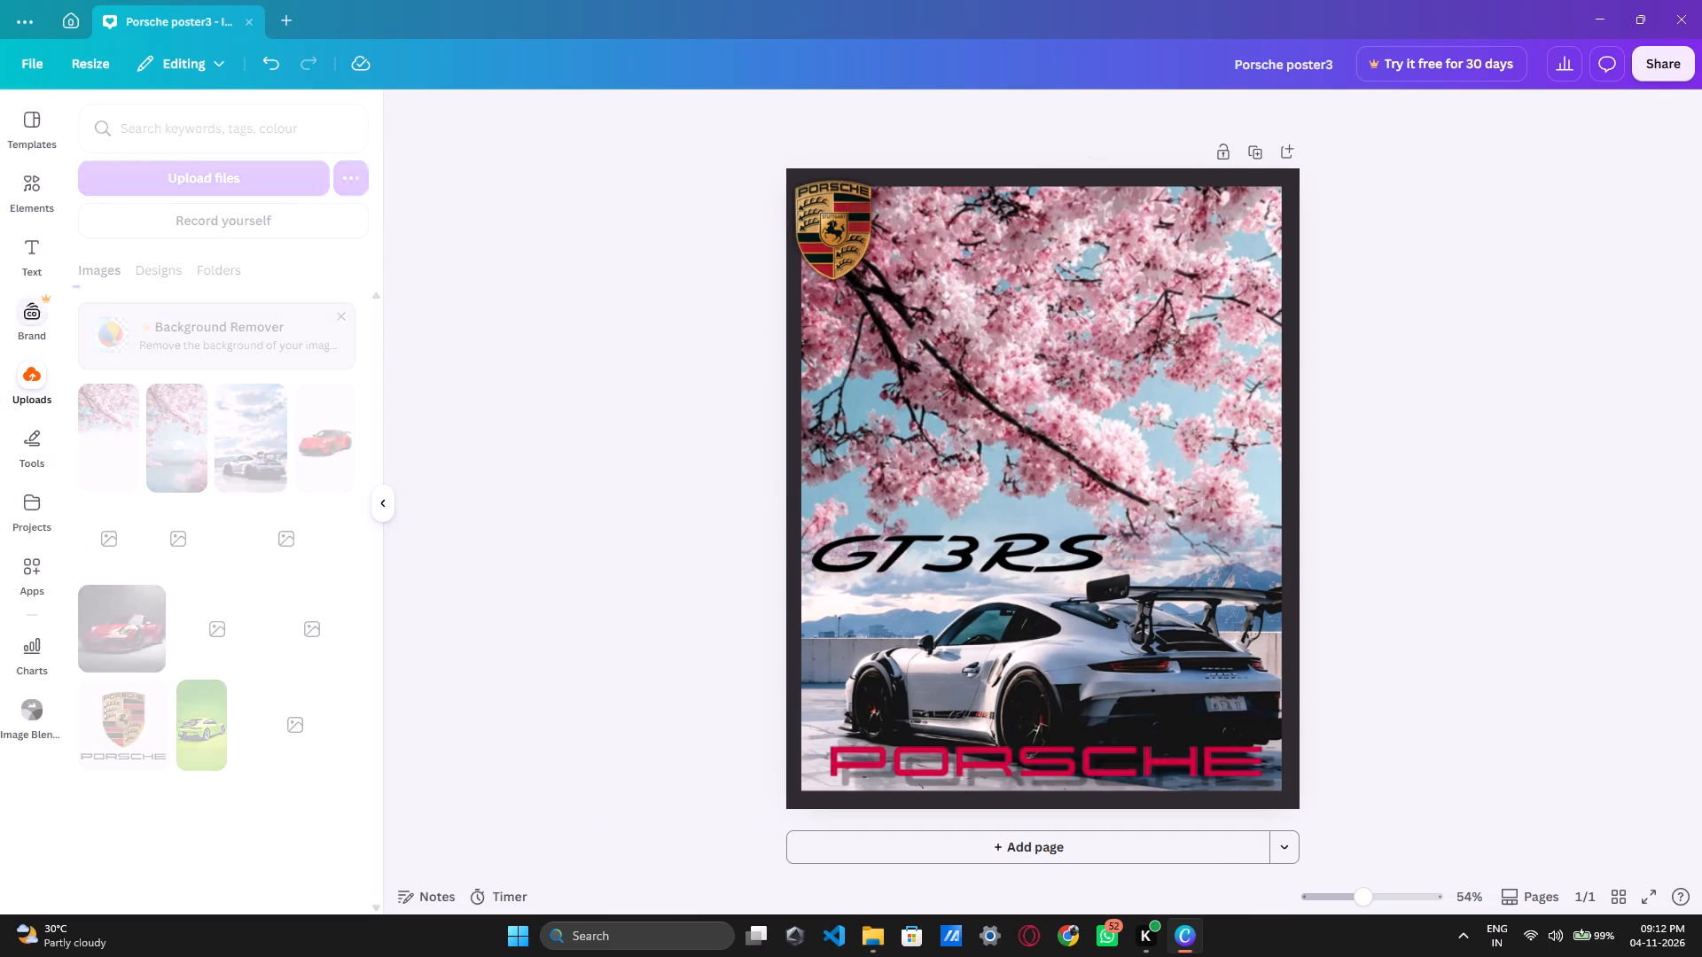
scroll(199, 488, down, 5)
scroll(201, 486, up, 4)
scroll(242, 476, down, 4)
scroll(309, 464, up, 4)
scroll(275, 501, down, 5)
scroll(214, 596, up, 2)
scroll(125, 550, down, 3)
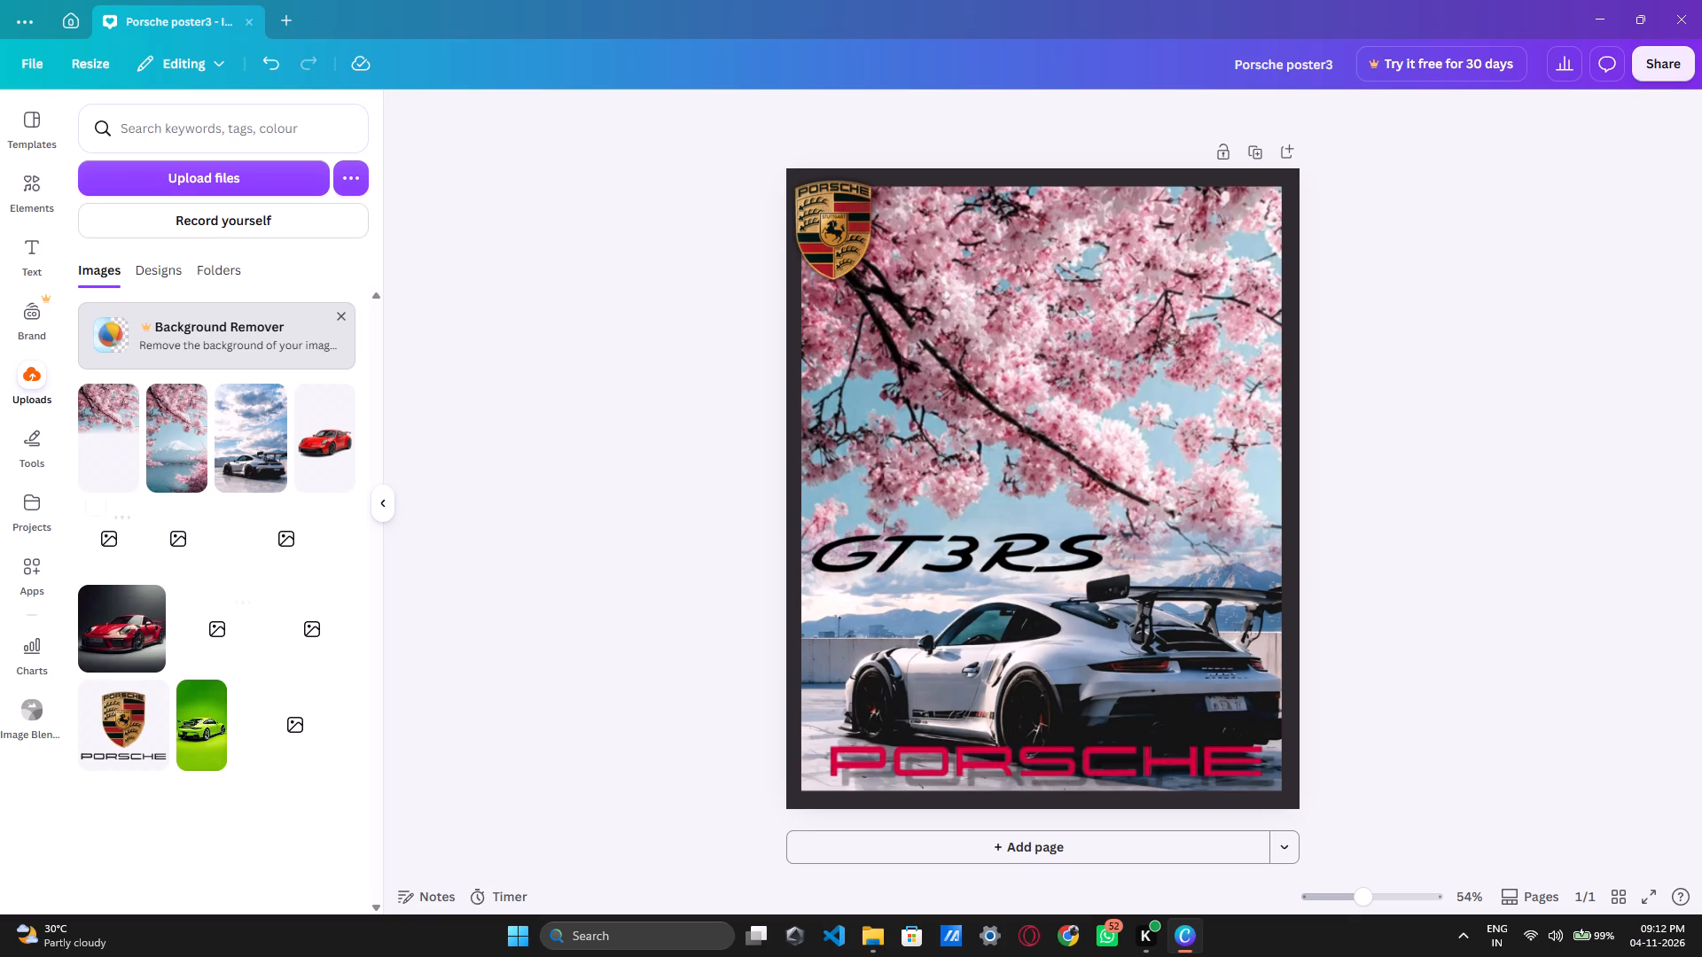
scroll(420, 529, up, 2)
scroll(66, 385, down, 3)
scroll(275, 486, up, 2)
scroll(140, 456, down, 3)
scroll(140, 448, up, 3)
scroll(148, 432, down, 3)
scroll(176, 438, up, 1)
scroll(82, 468, down, 6)
scroll(199, 467, up, 1)
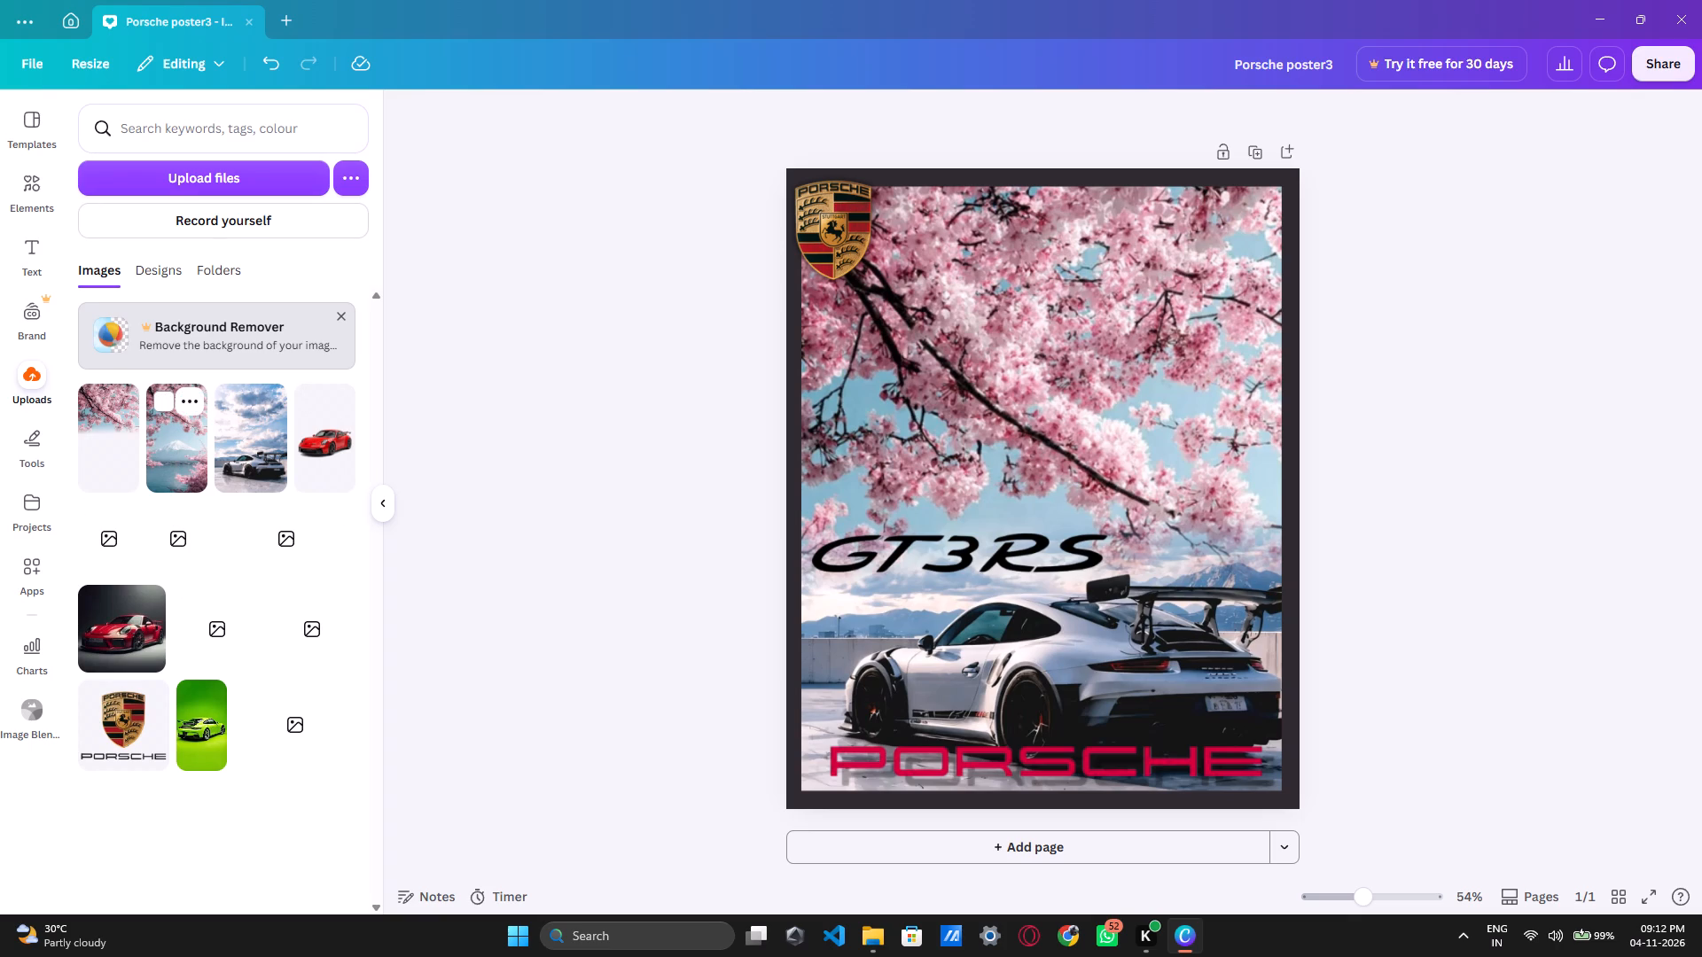
scroll(197, 459, down, 3)
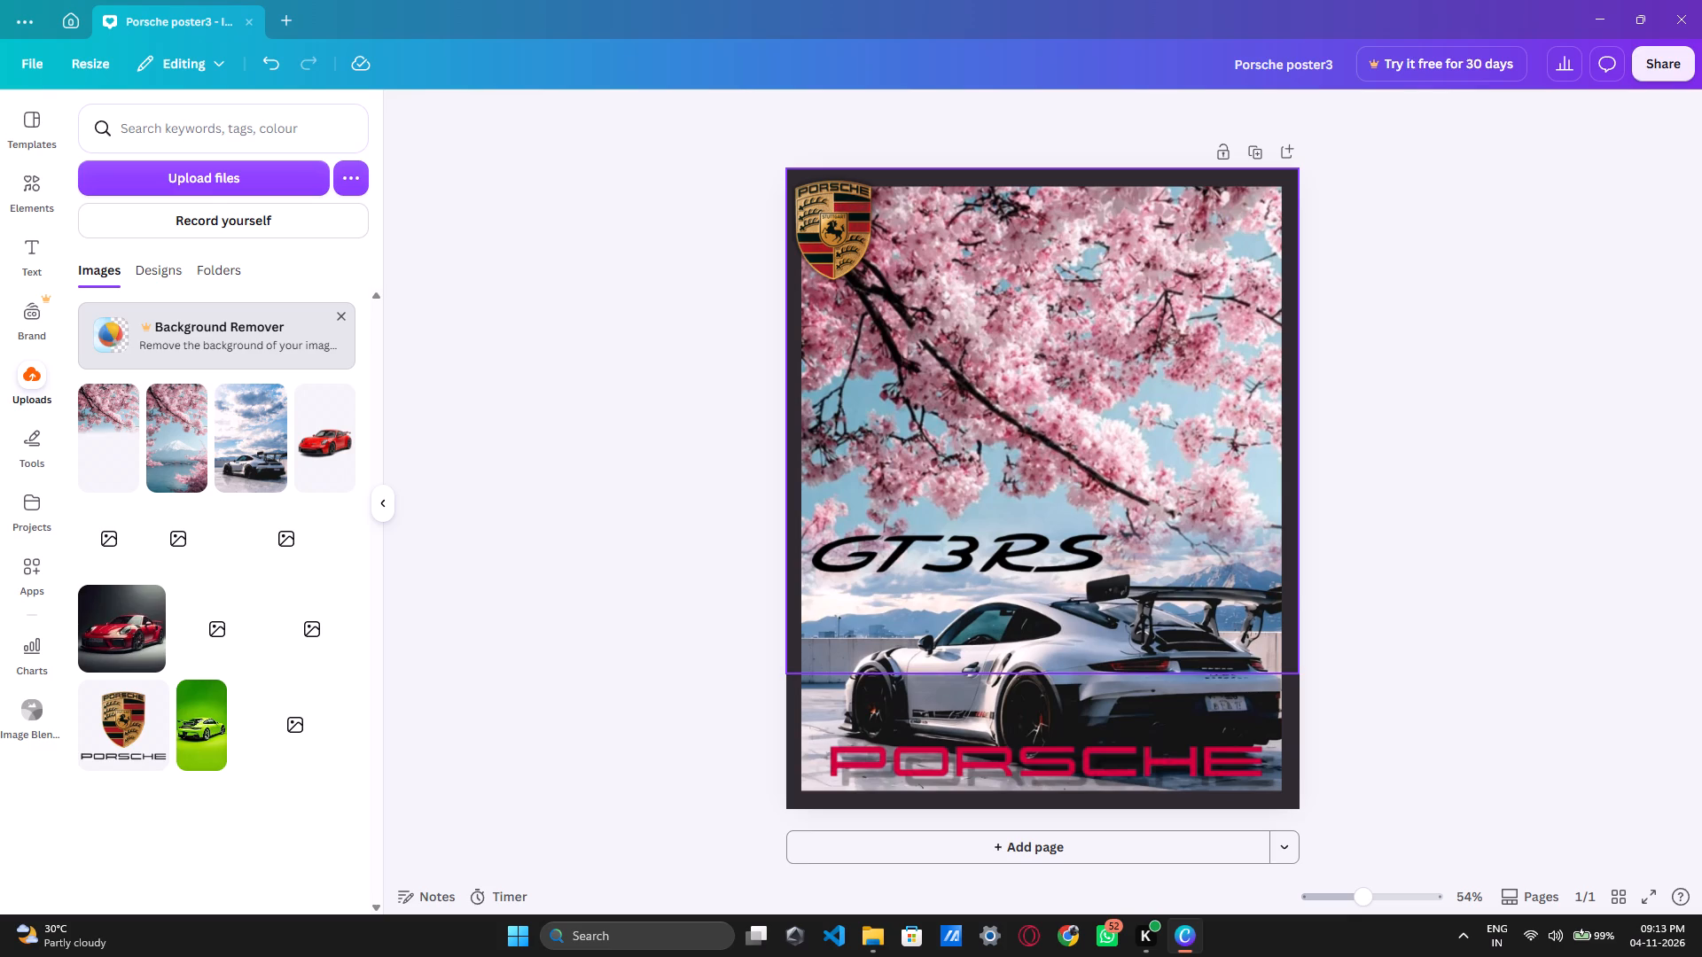
Lock the GT3RS lettering and the red PORSCHE wordmark, and check that the car and blossom images are locked.
click(1007, 539)
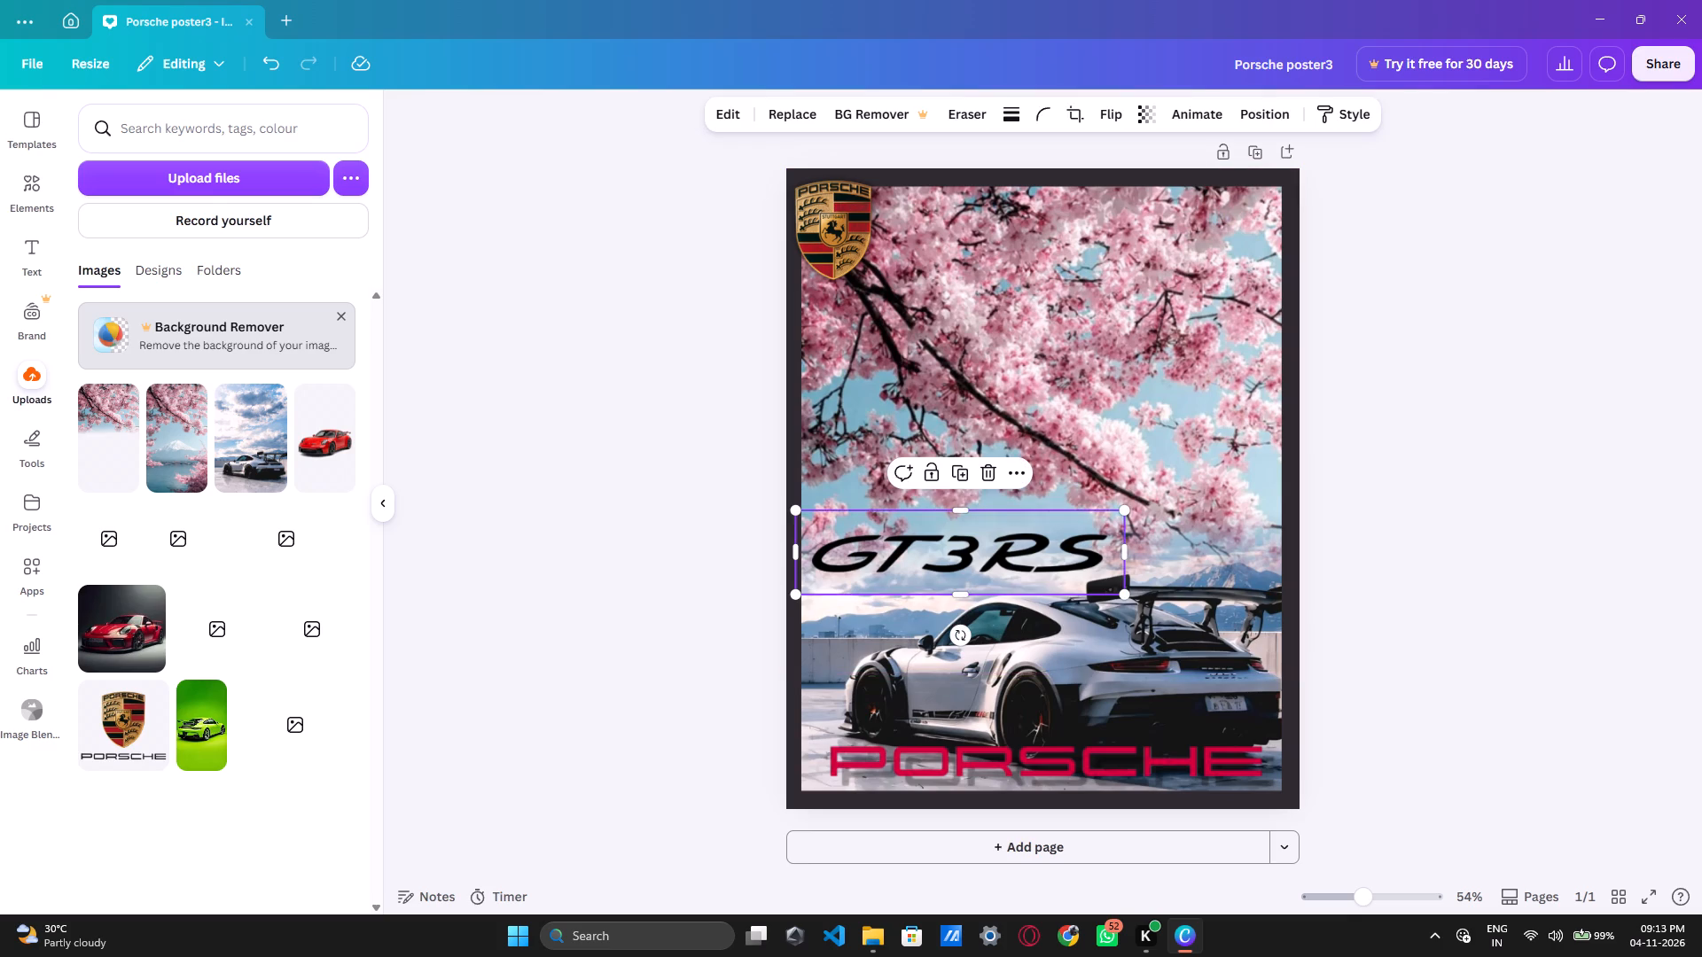
click(930, 468)
click(939, 760)
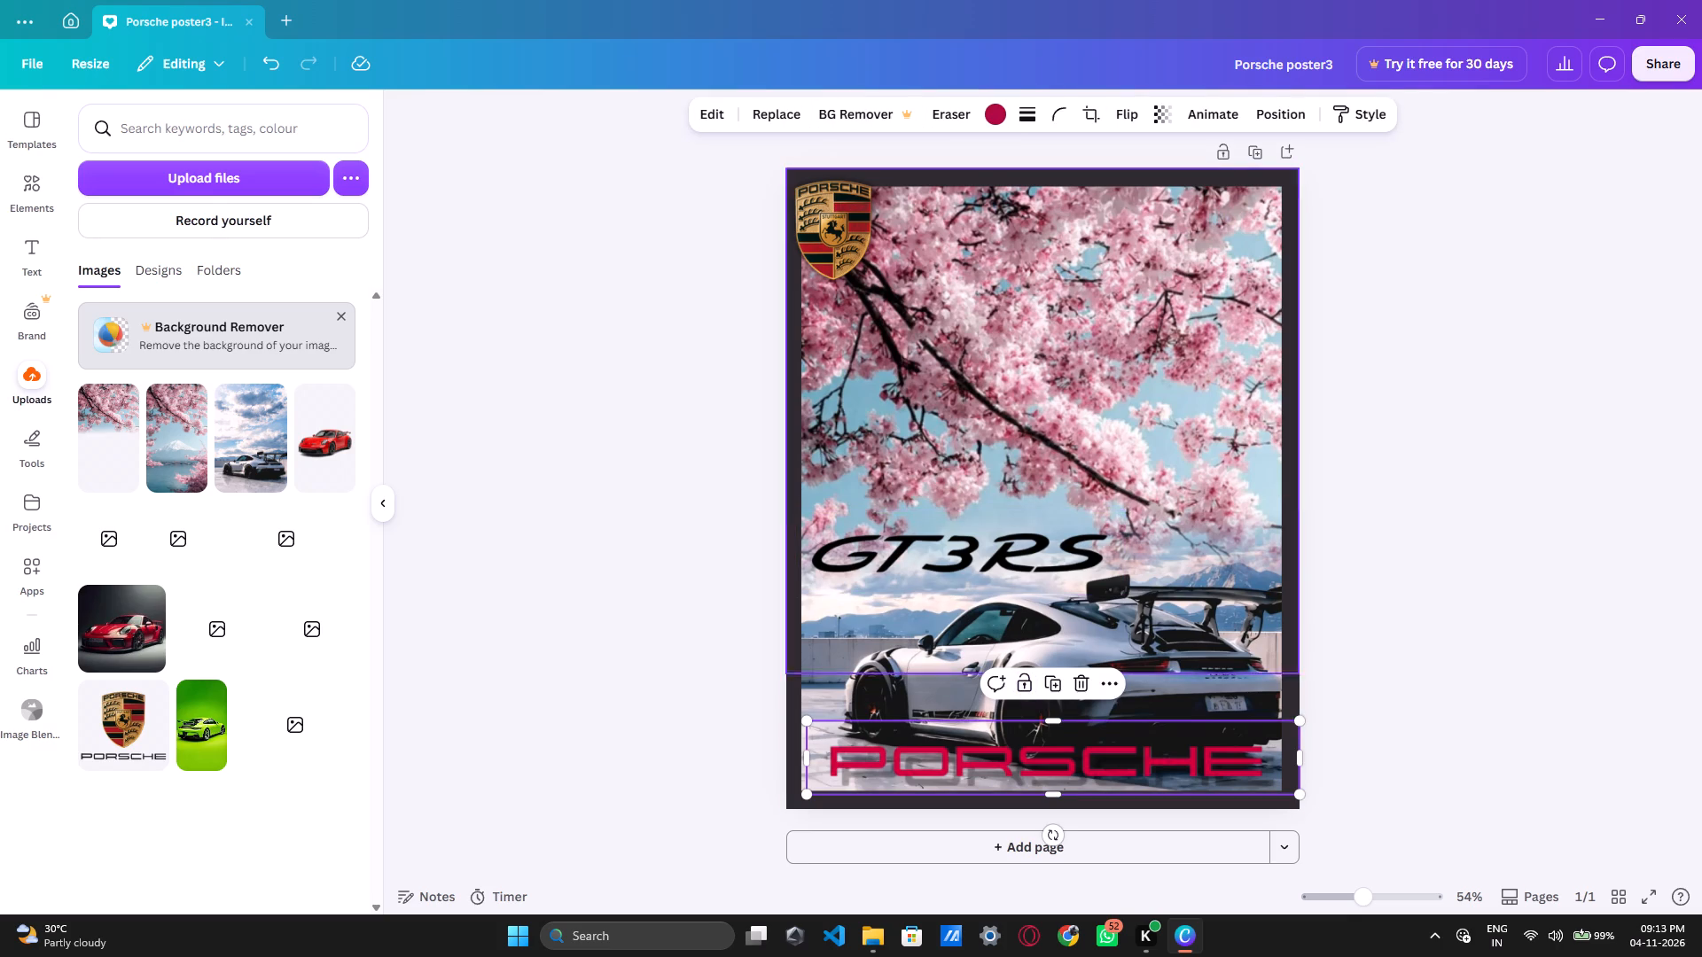
click(1026, 681)
click(1056, 622)
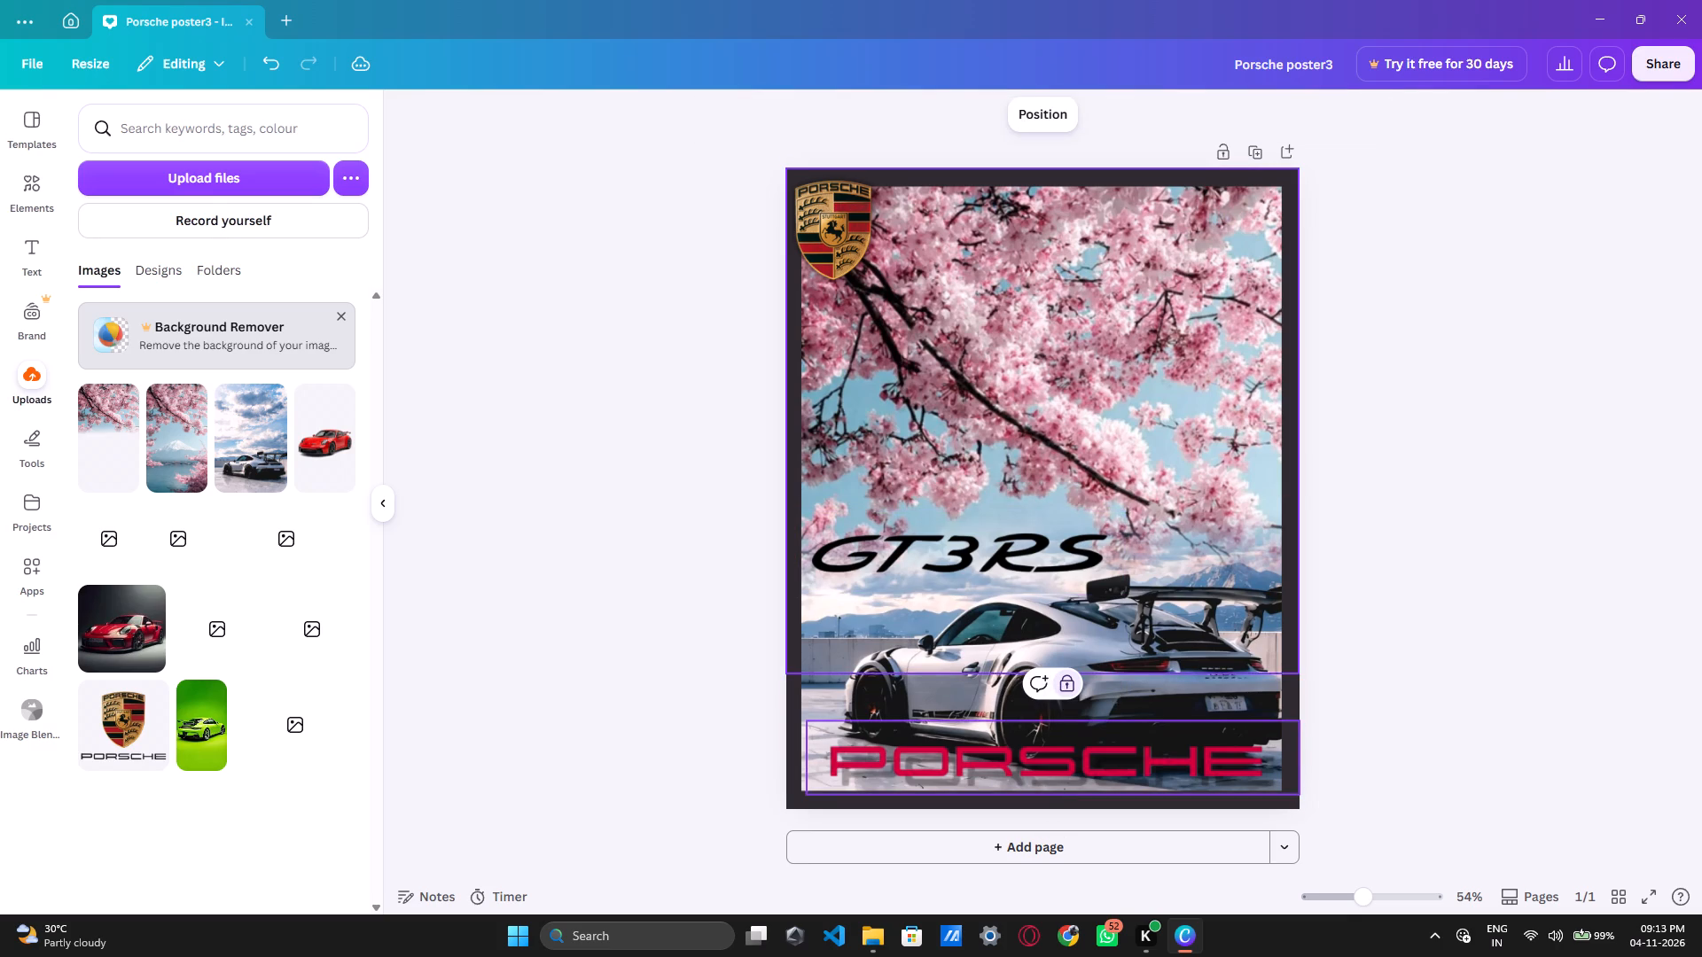
click(1173, 646)
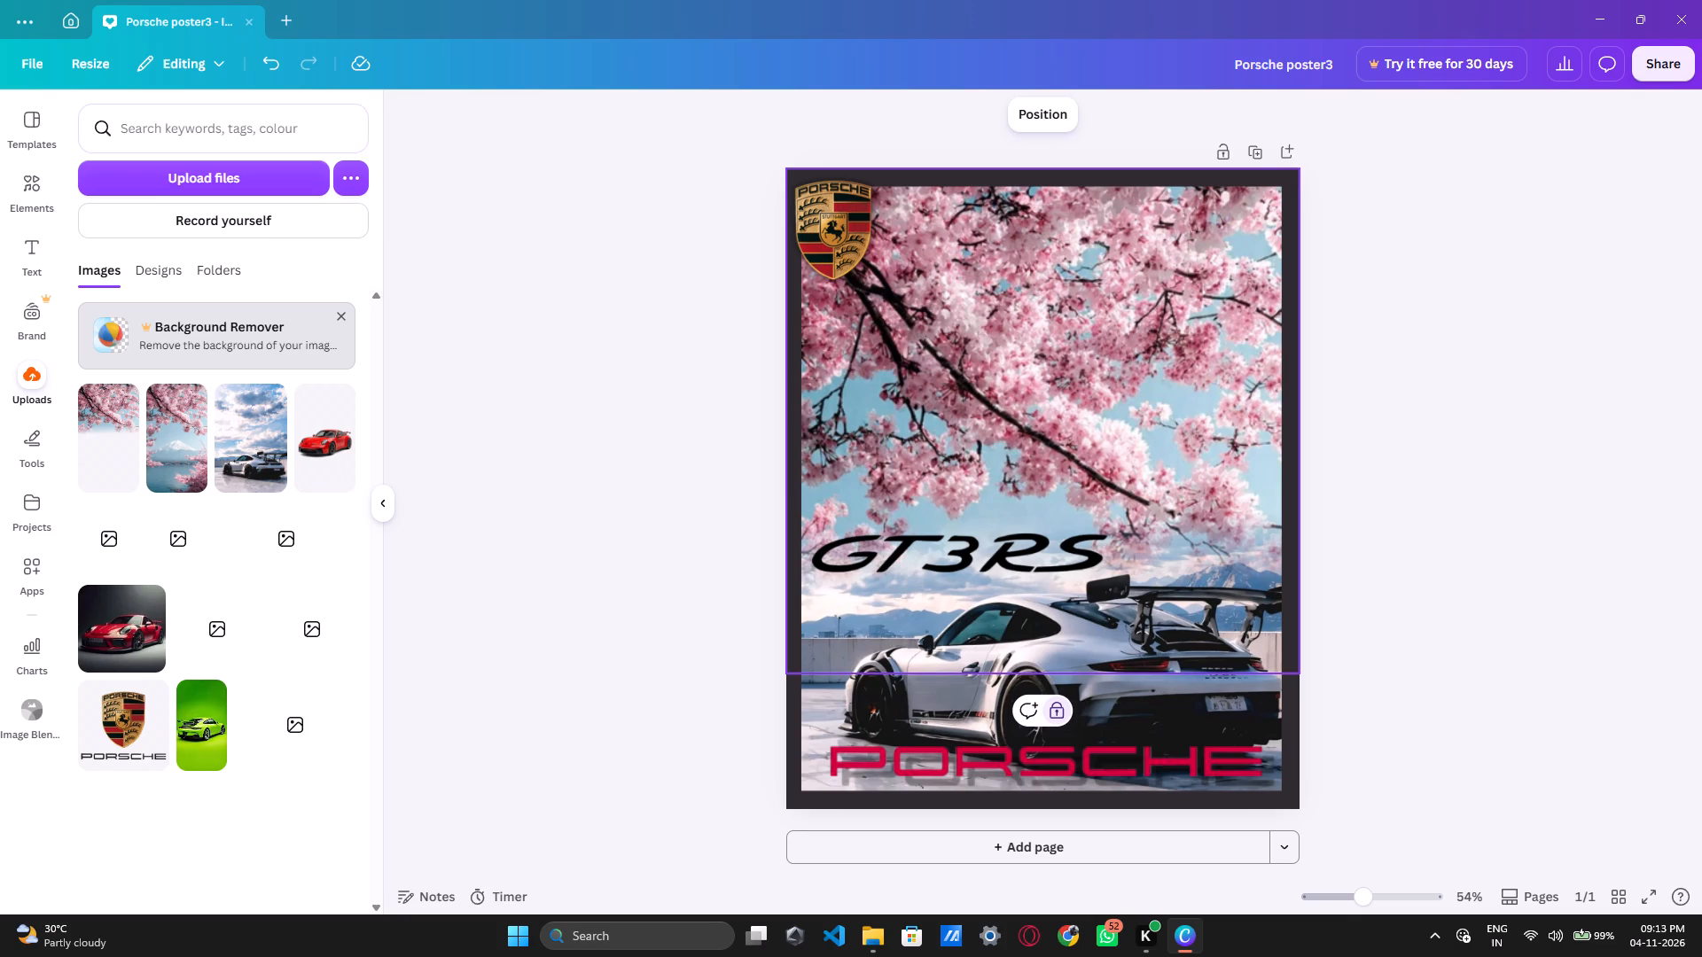
click(1093, 374)
click(1118, 707)
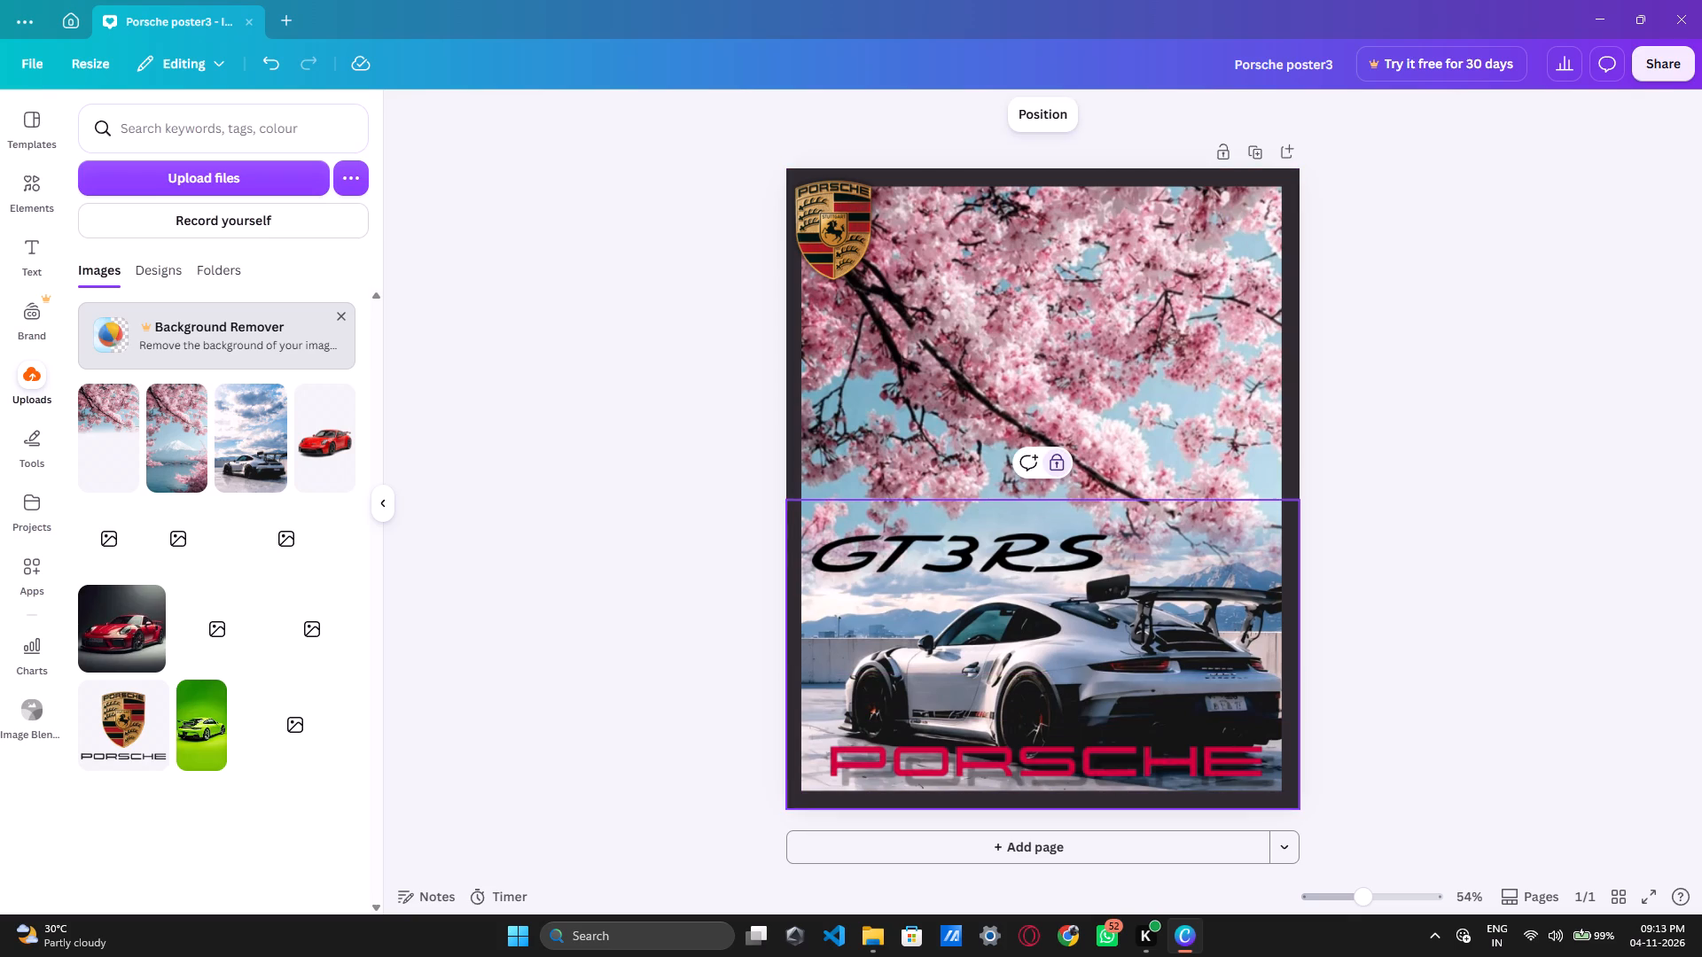
click(1104, 440)
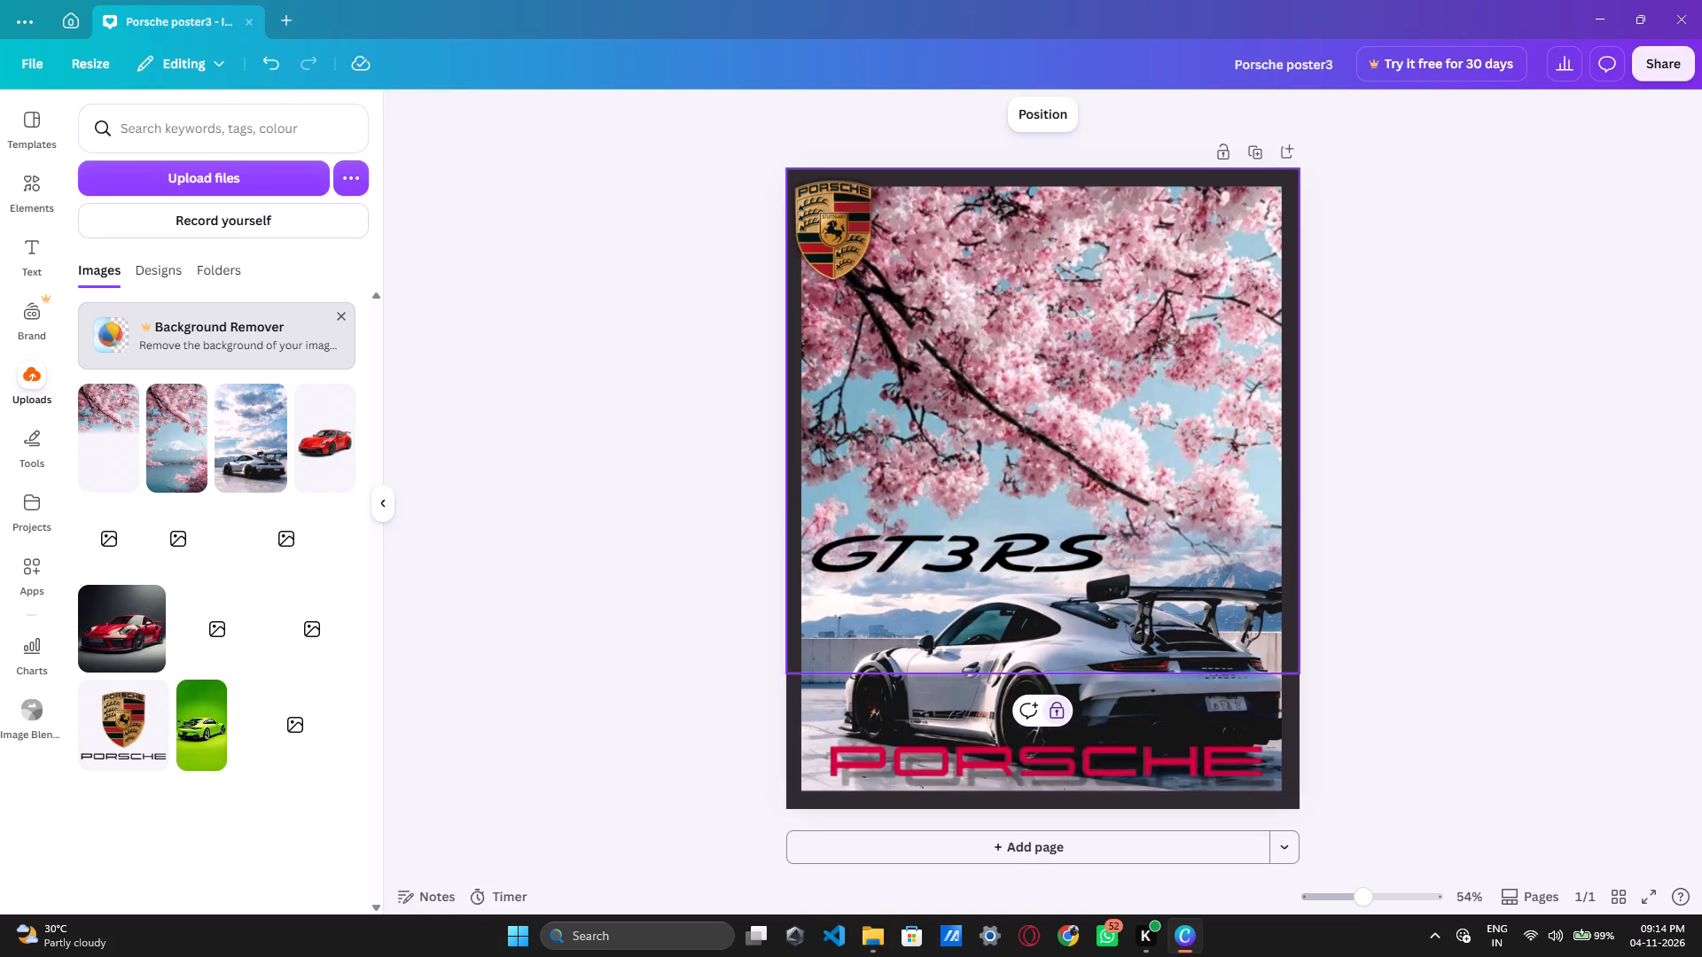
Return to the home page and close the Porsche poster3 design.
click(67, 22)
click(250, 18)
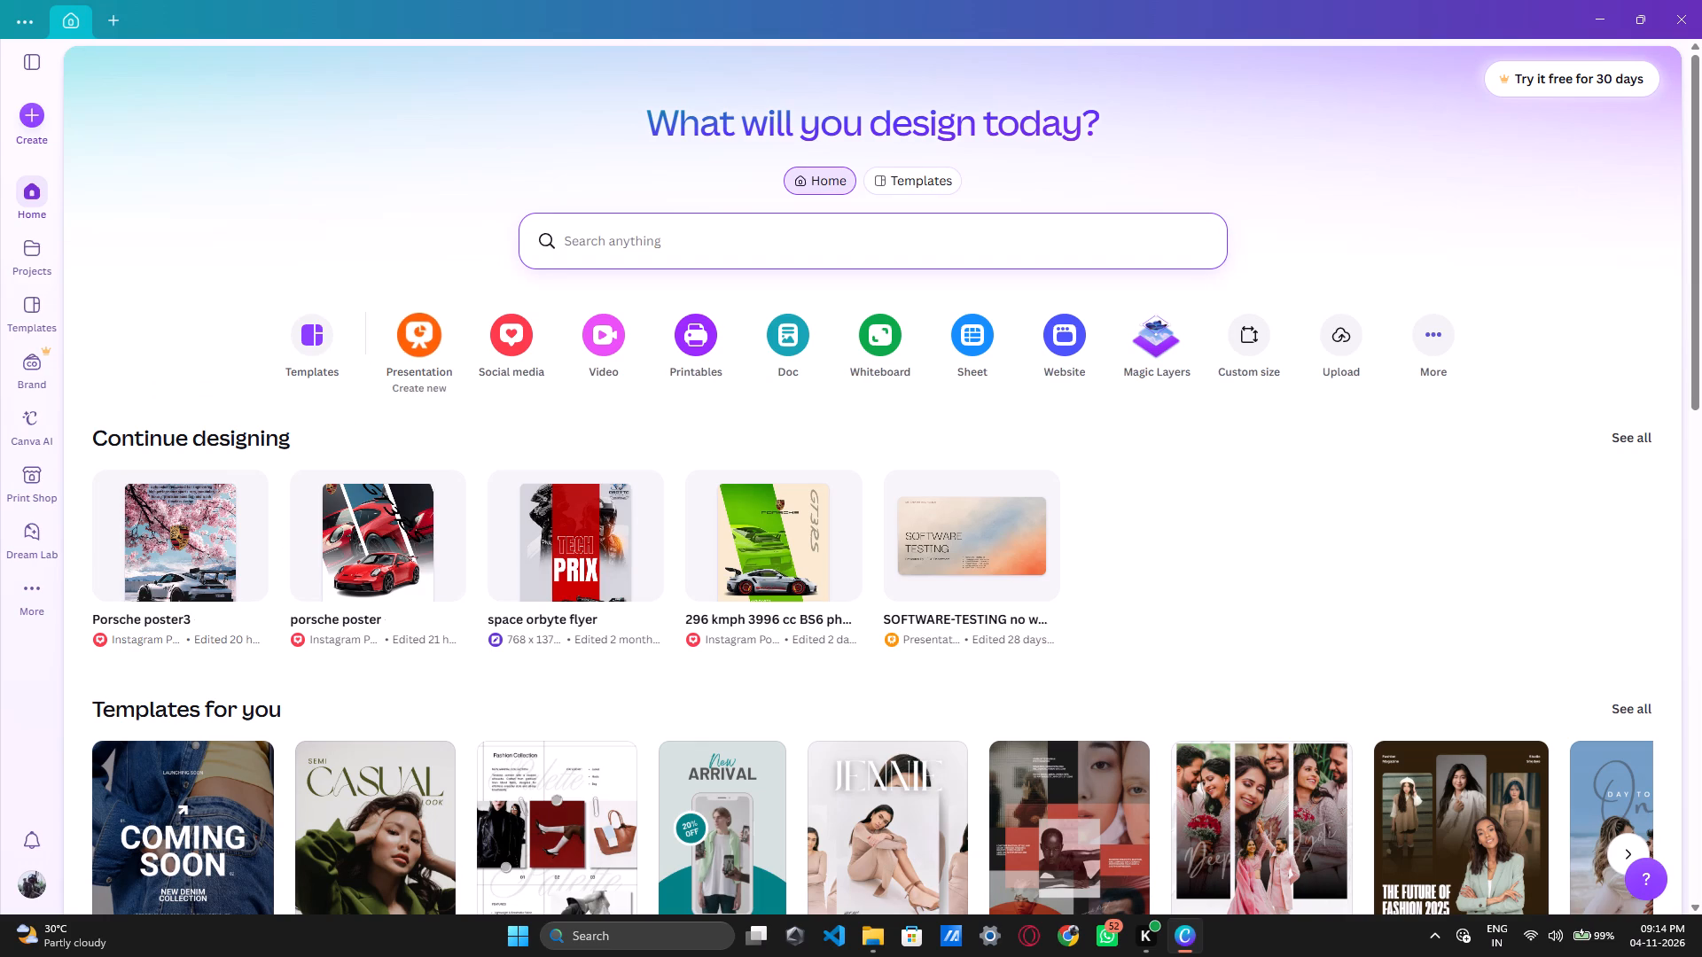
Open the options for the SOFTWARE-TESTING presentation among the recent designs.
click(34, 110)
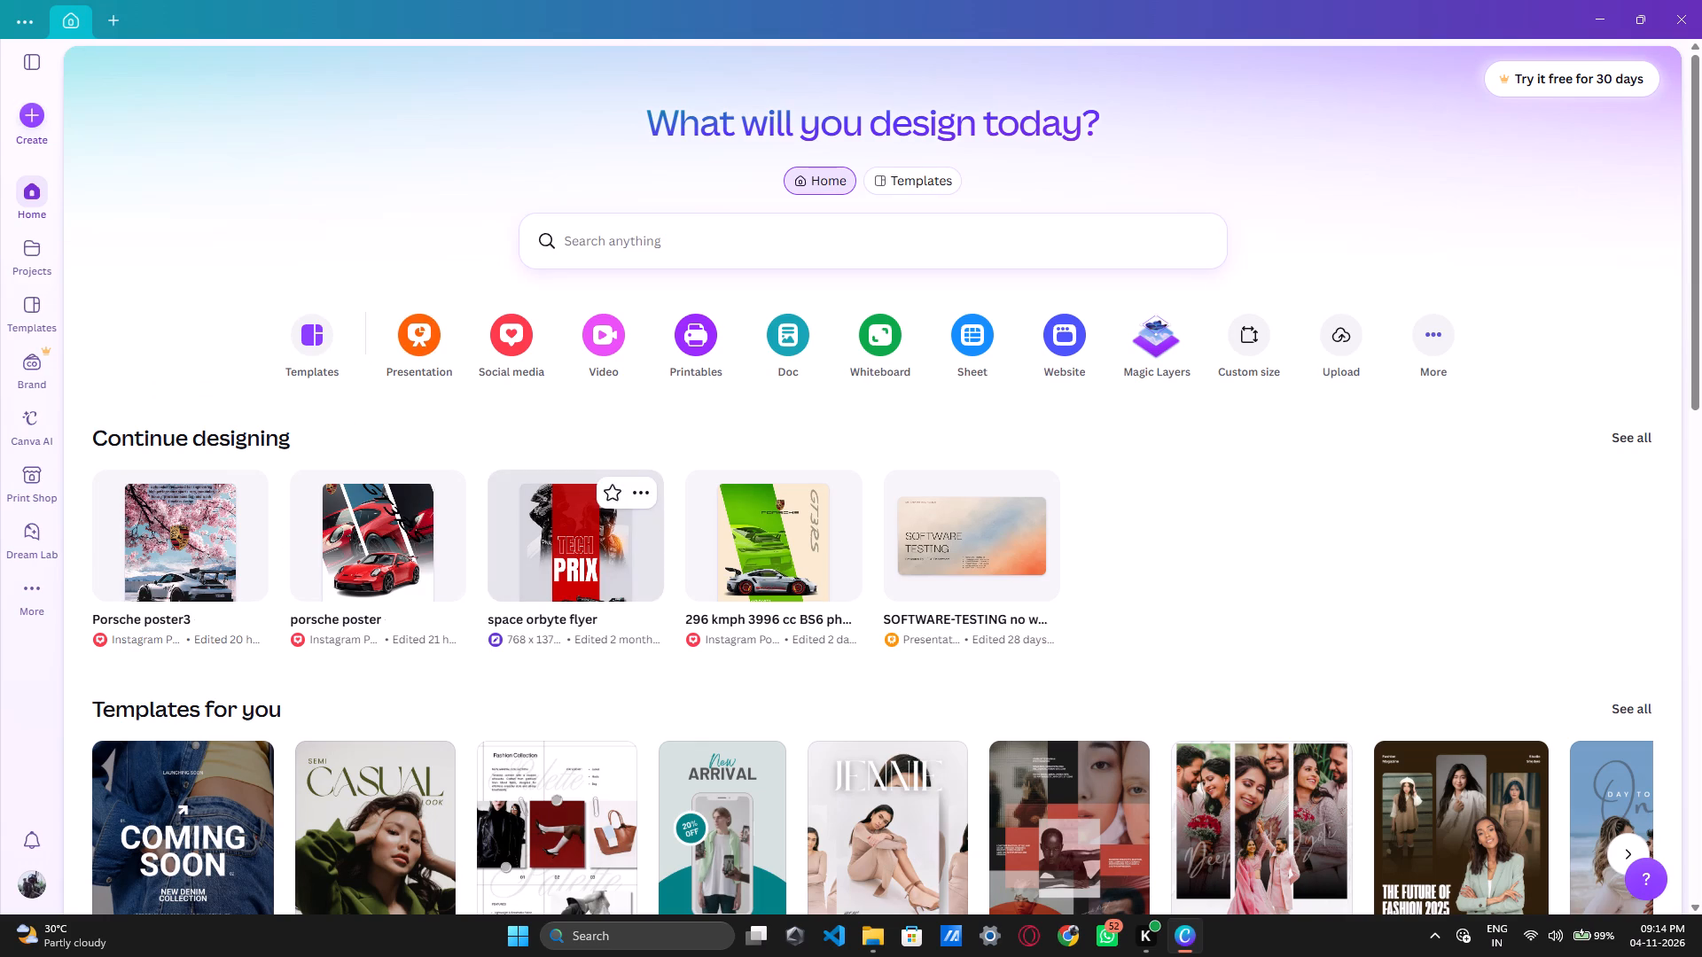
click(1038, 480)
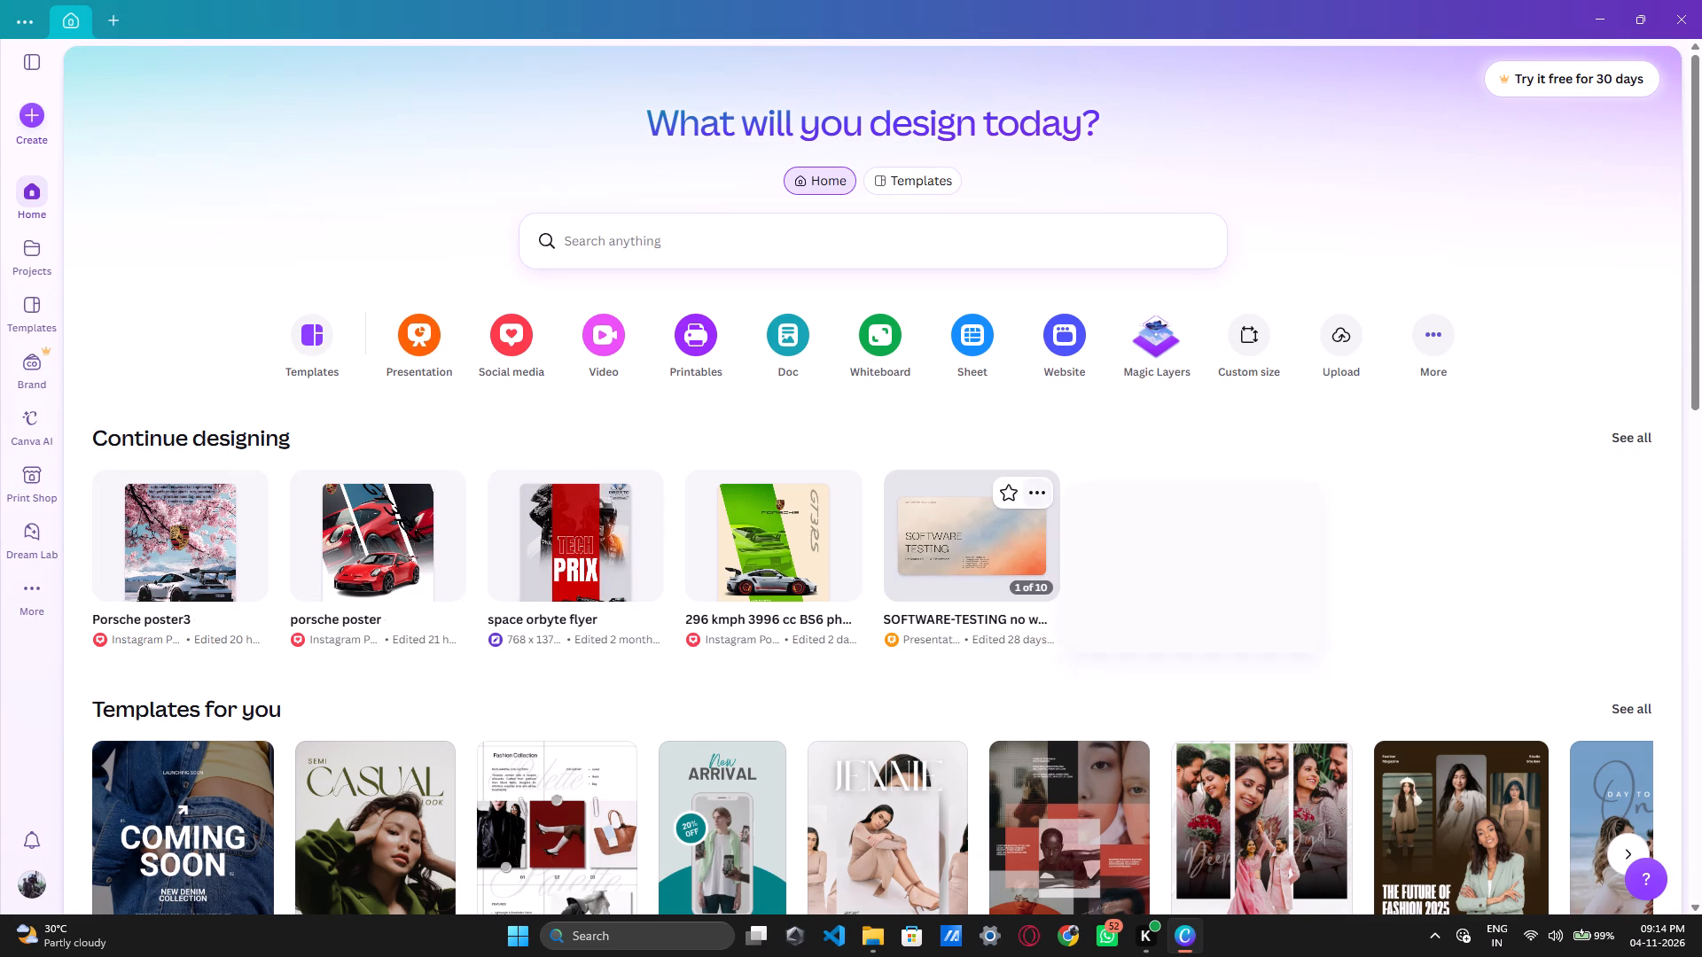
scroll(1182, 780, down, 5)
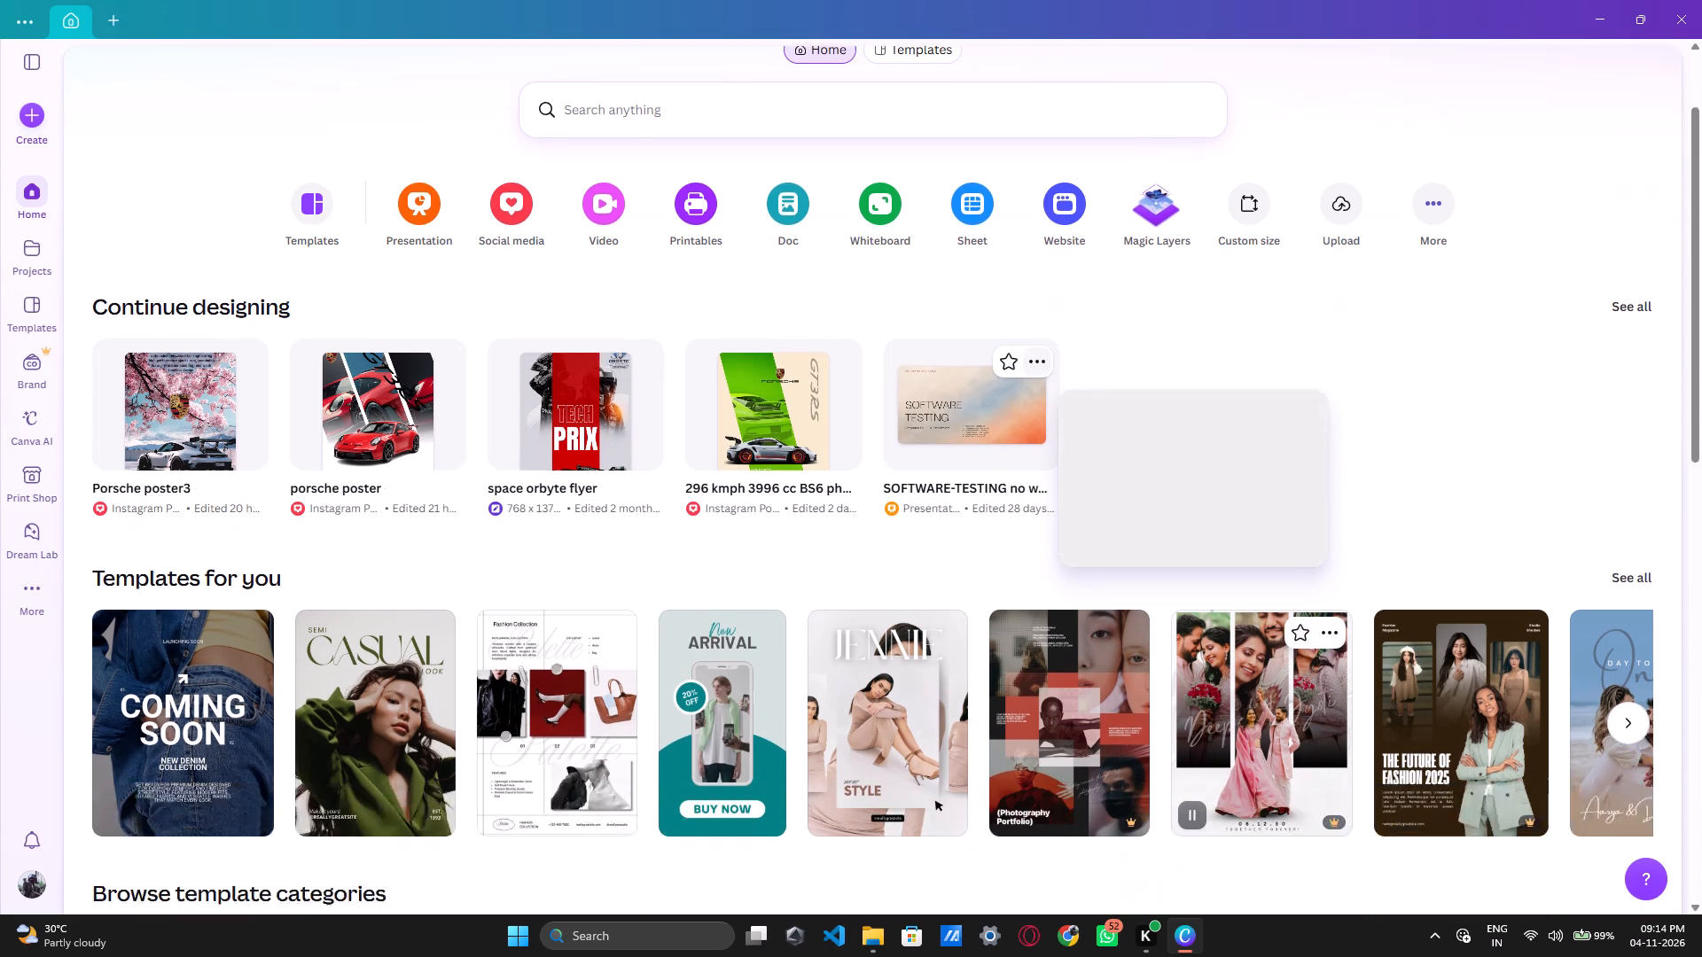
scroll(1170, 733, up, 4)
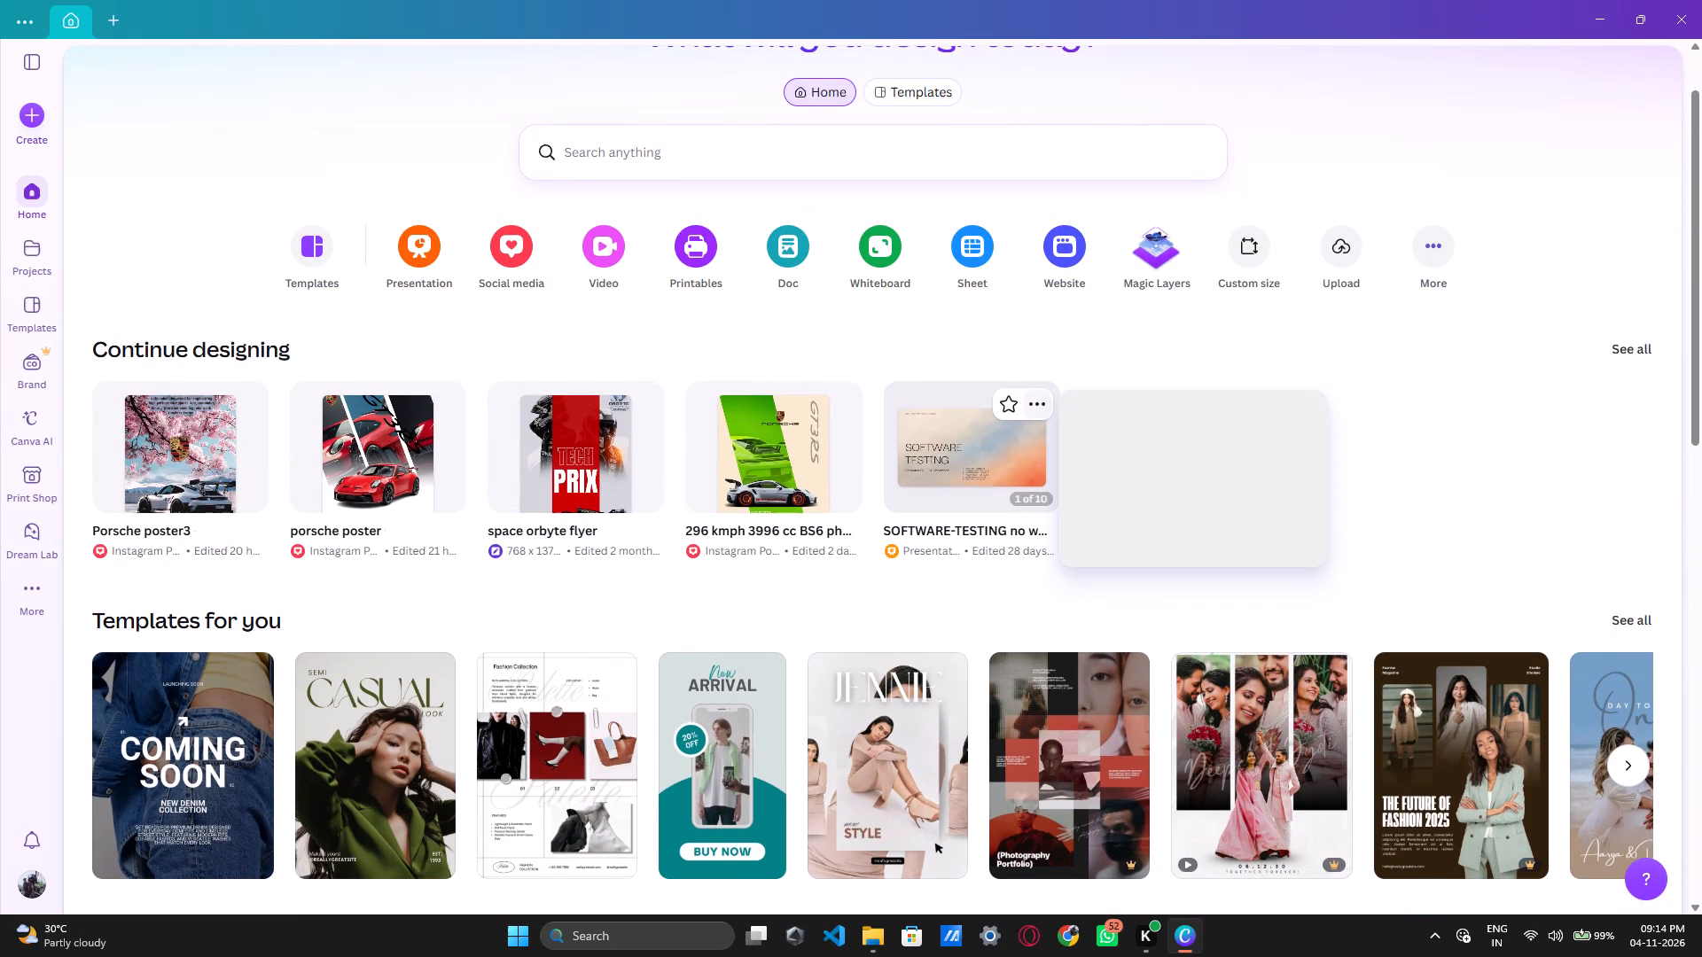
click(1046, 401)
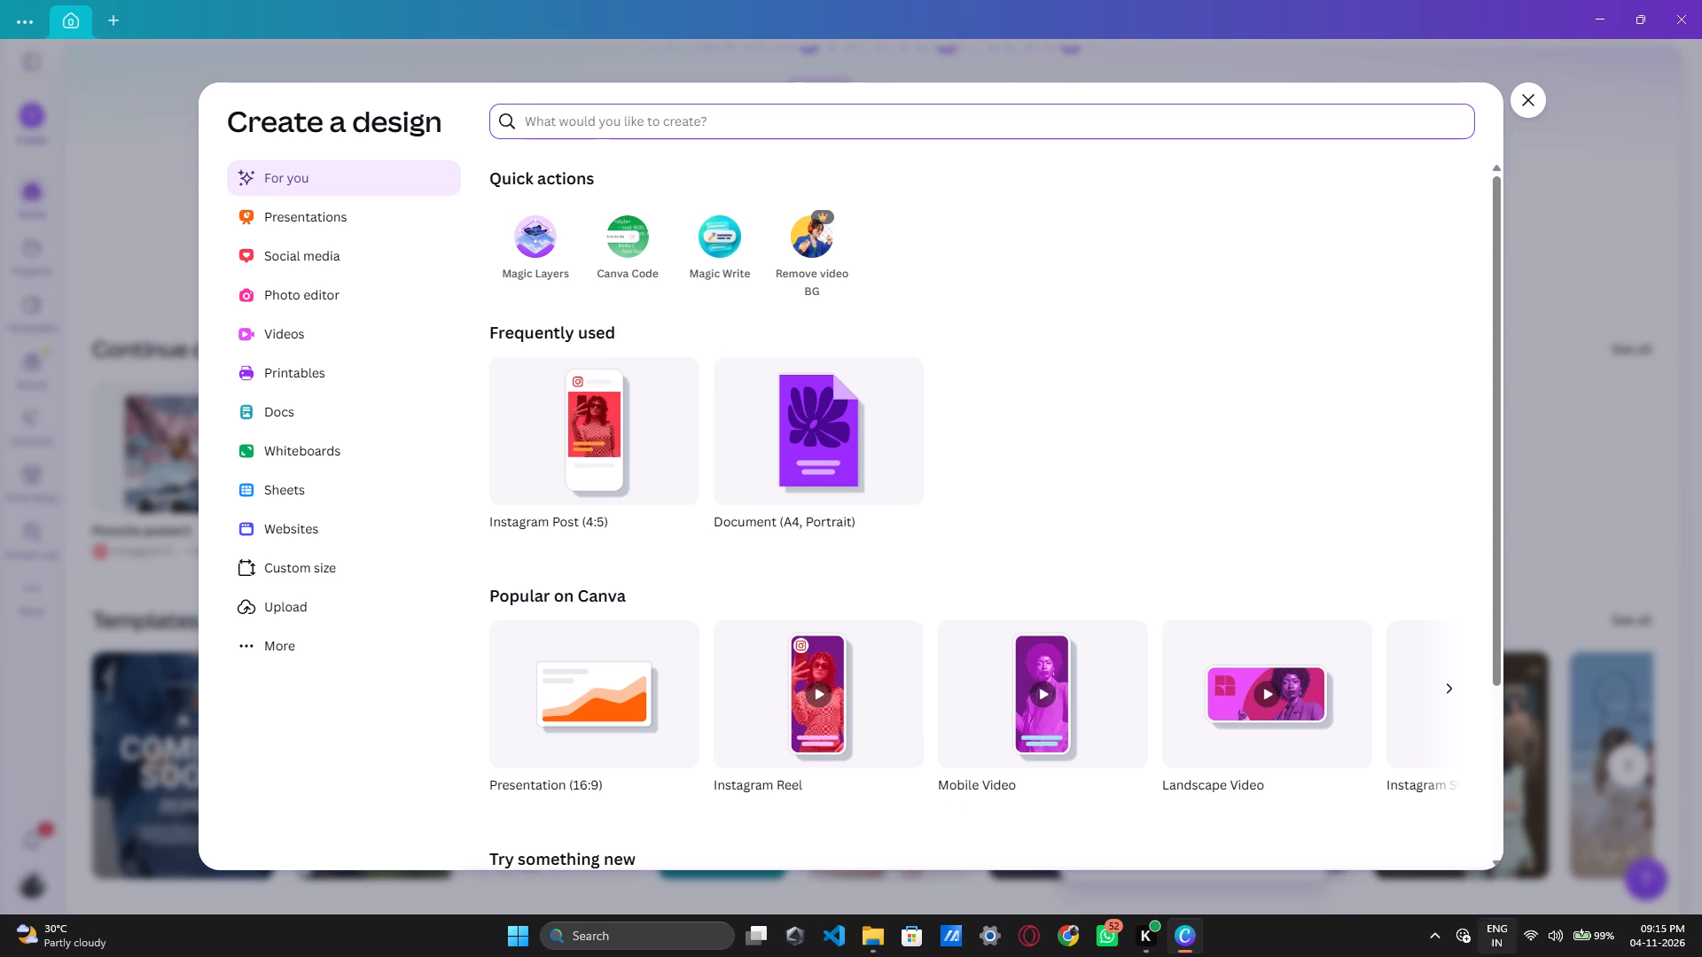
Switch the computer's Wi-Fi connection to the iqoo13 network and dismiss the network list.
click(1526, 944)
click(1457, 595)
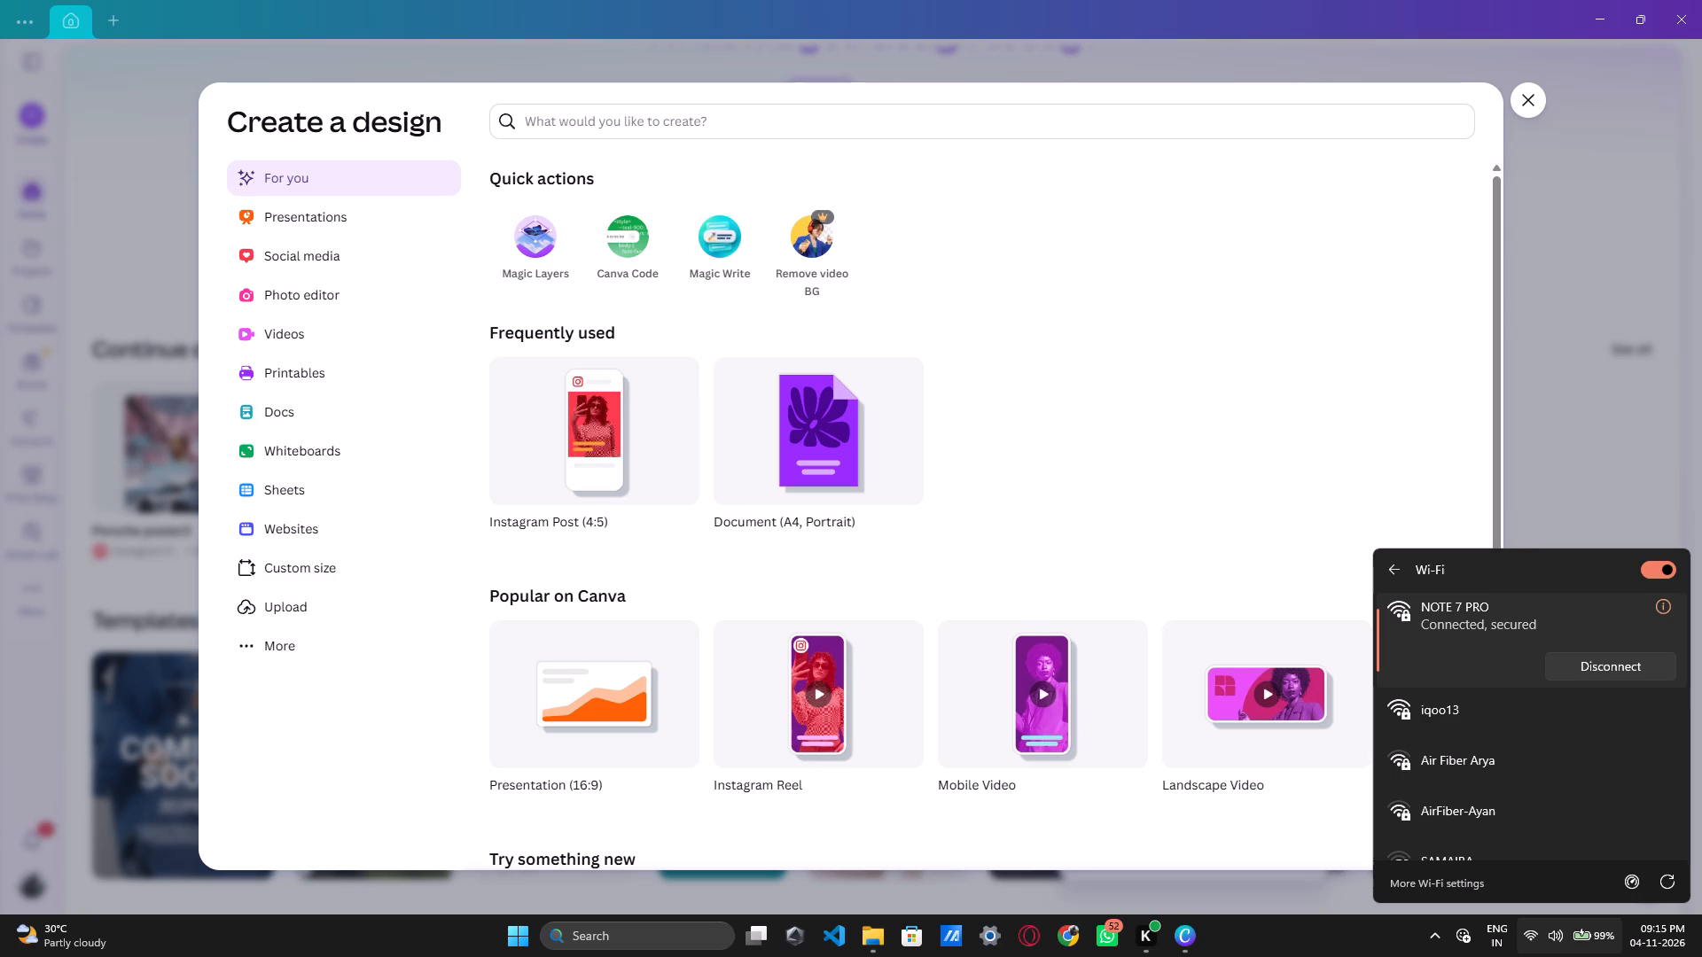
click(1460, 722)
click(1605, 742)
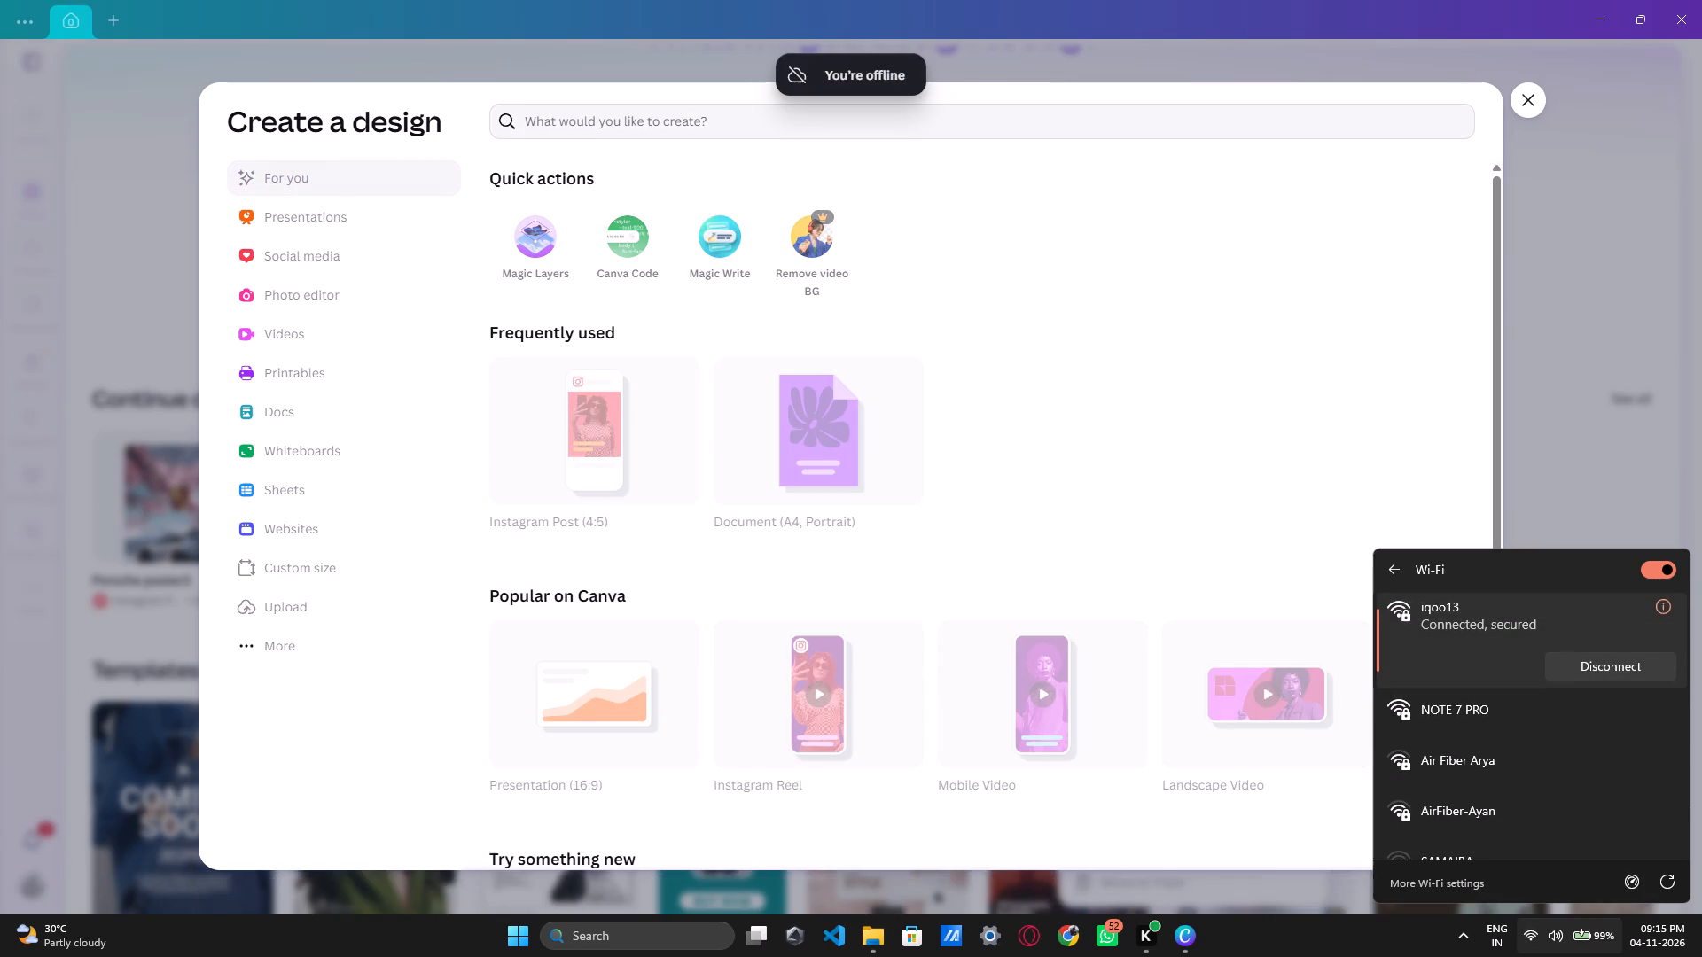
click(597, 420)
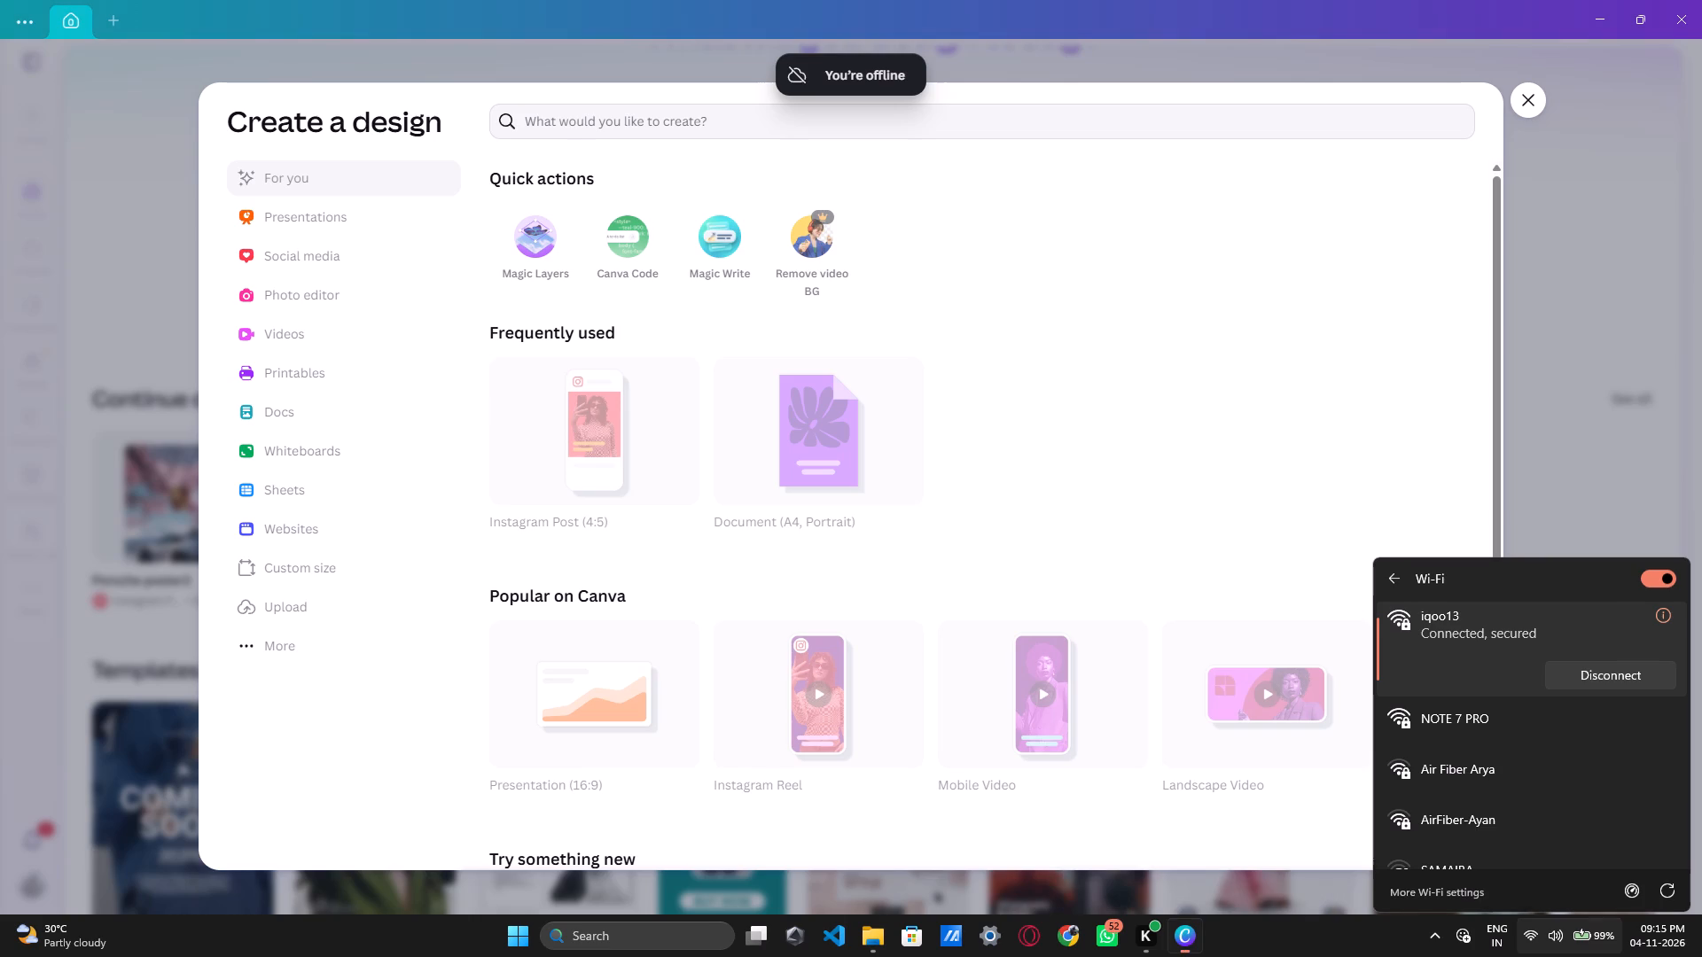
Close the Create a design window to return to the home page.
click(1528, 102)
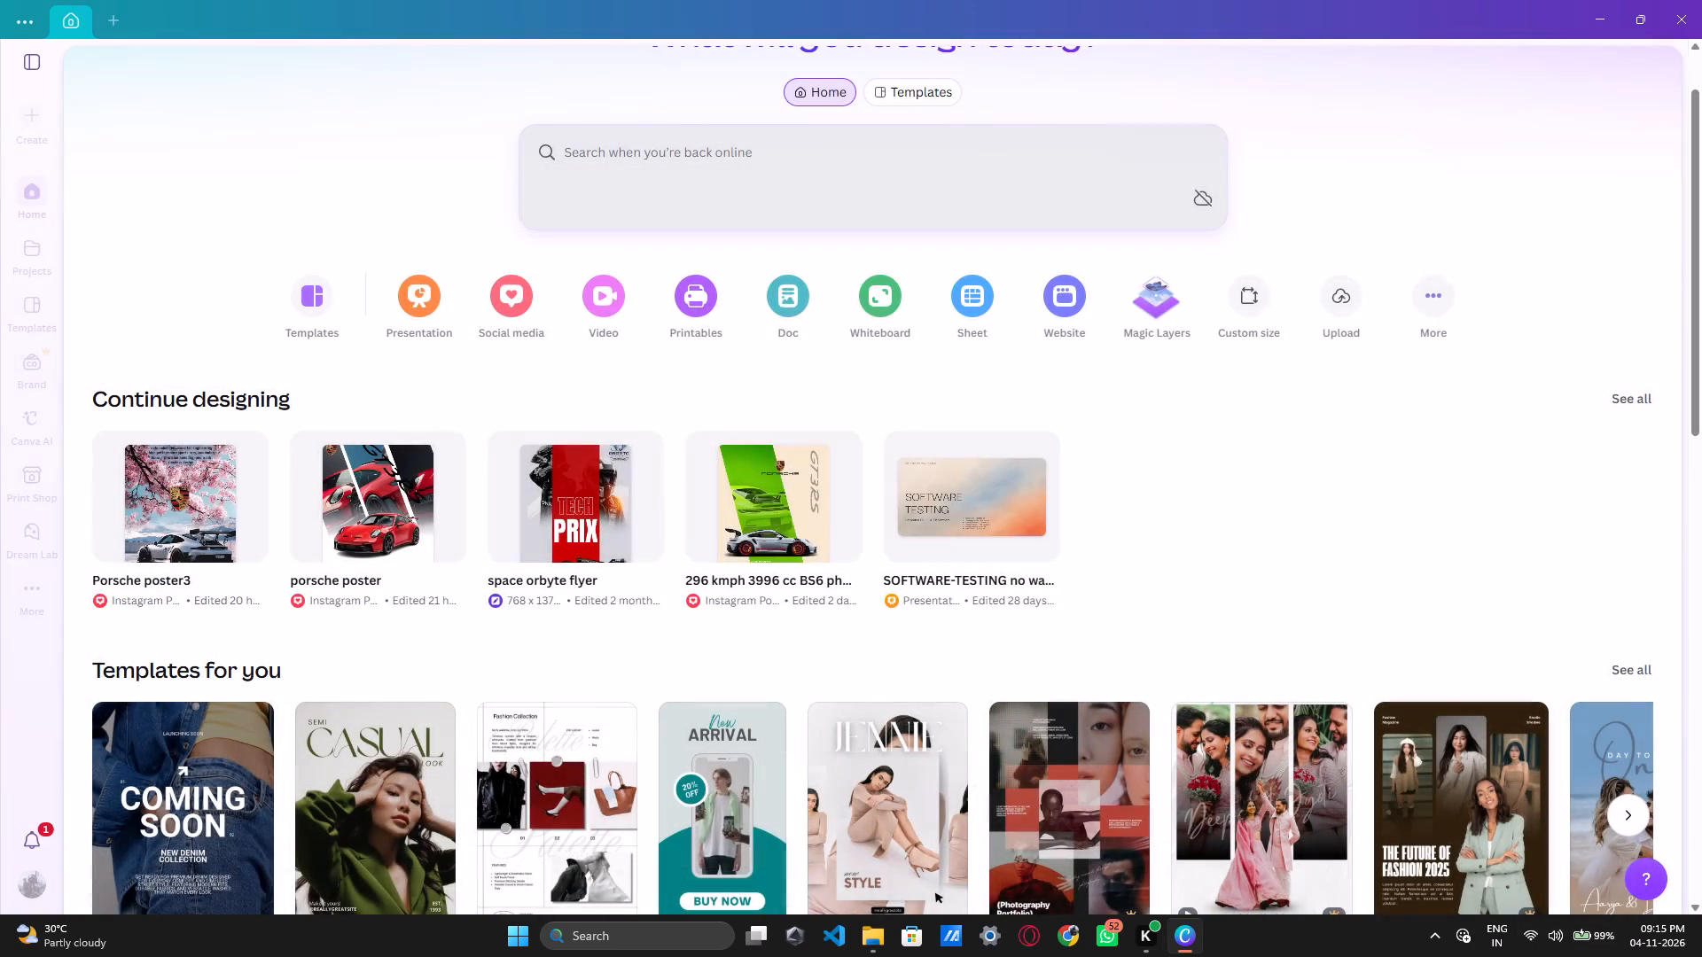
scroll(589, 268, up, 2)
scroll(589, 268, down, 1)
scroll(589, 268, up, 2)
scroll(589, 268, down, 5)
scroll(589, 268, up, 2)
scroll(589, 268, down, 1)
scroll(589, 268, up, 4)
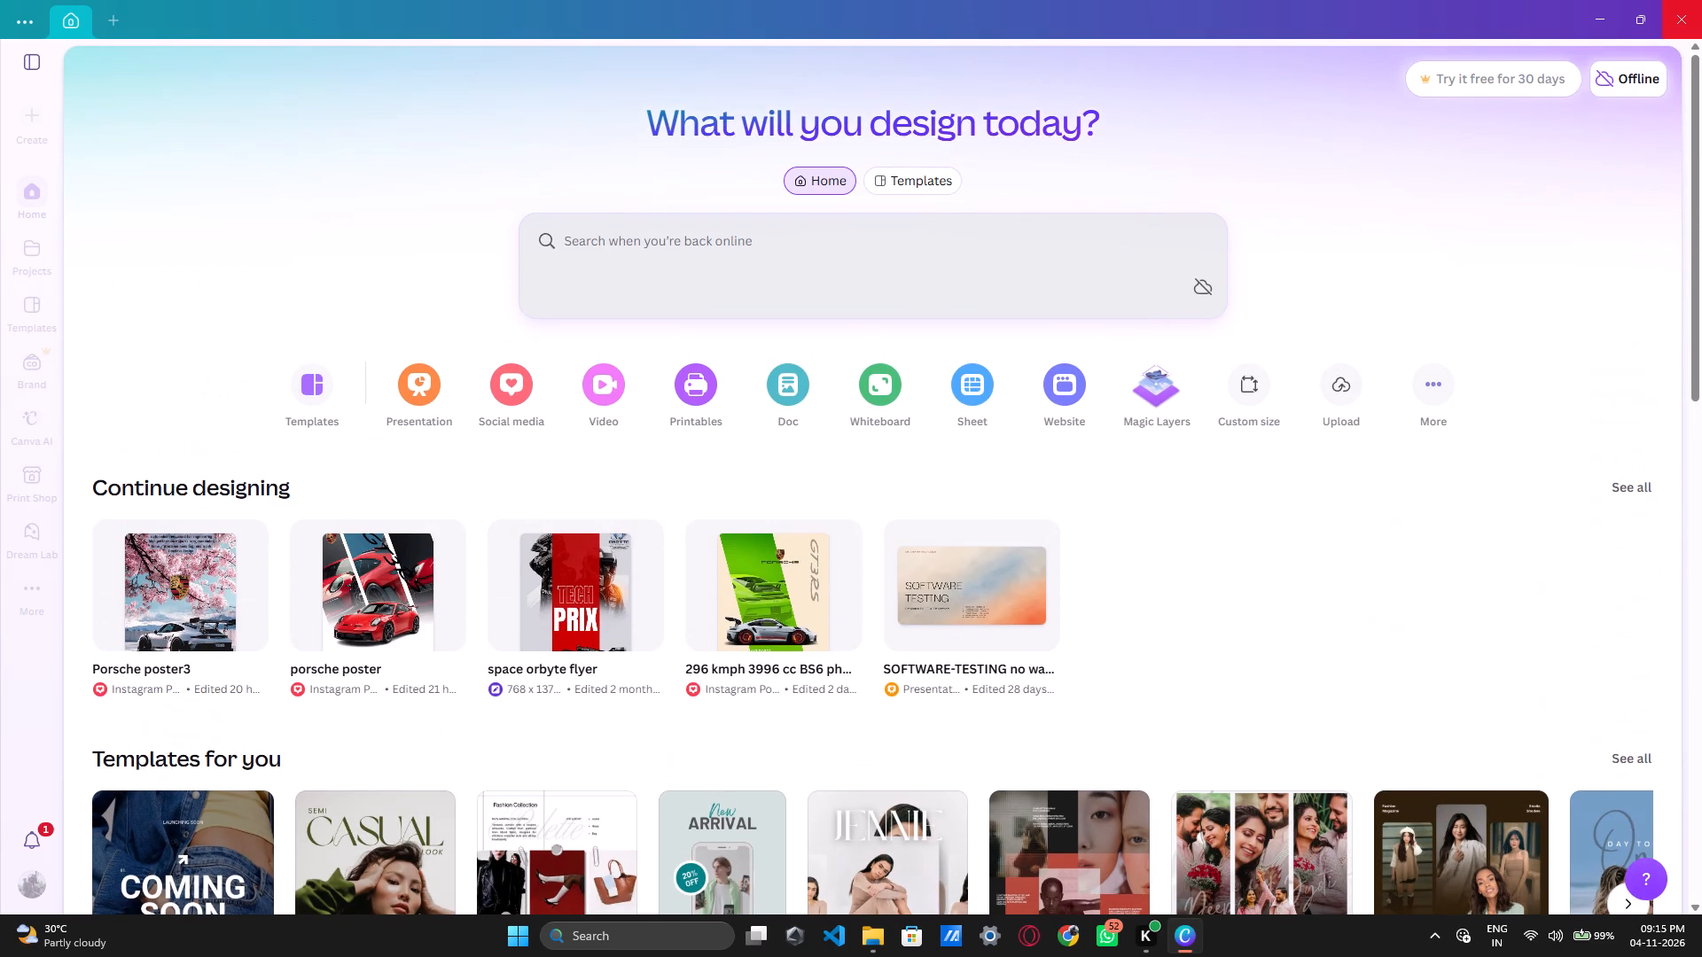
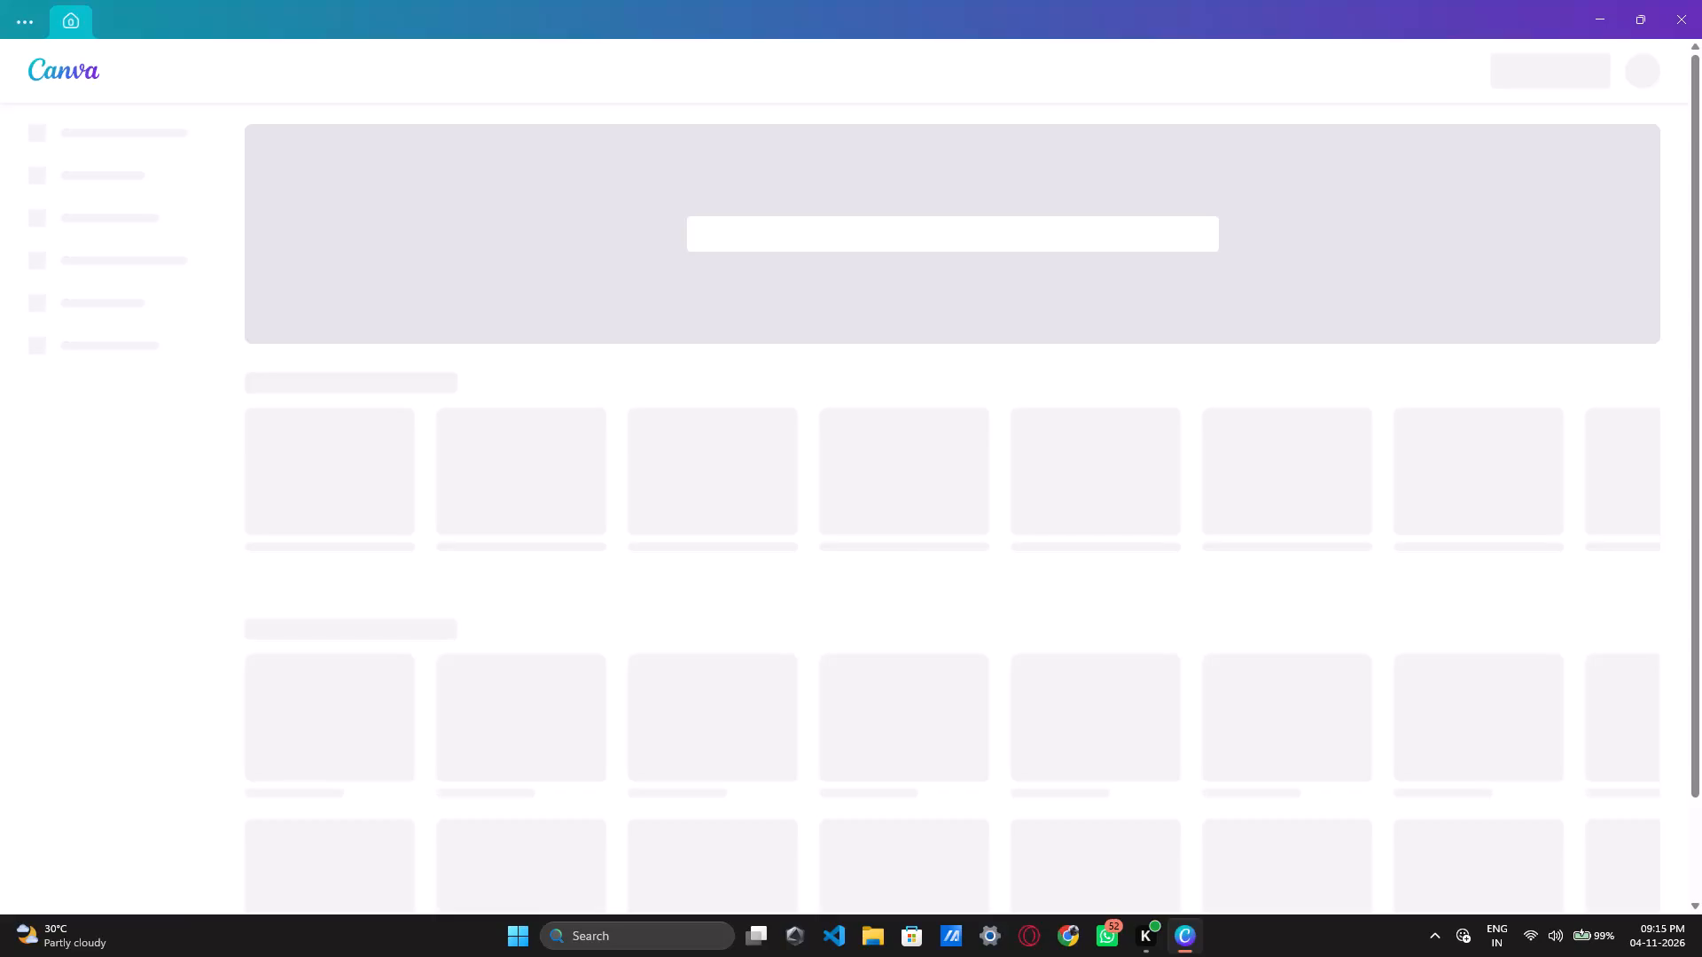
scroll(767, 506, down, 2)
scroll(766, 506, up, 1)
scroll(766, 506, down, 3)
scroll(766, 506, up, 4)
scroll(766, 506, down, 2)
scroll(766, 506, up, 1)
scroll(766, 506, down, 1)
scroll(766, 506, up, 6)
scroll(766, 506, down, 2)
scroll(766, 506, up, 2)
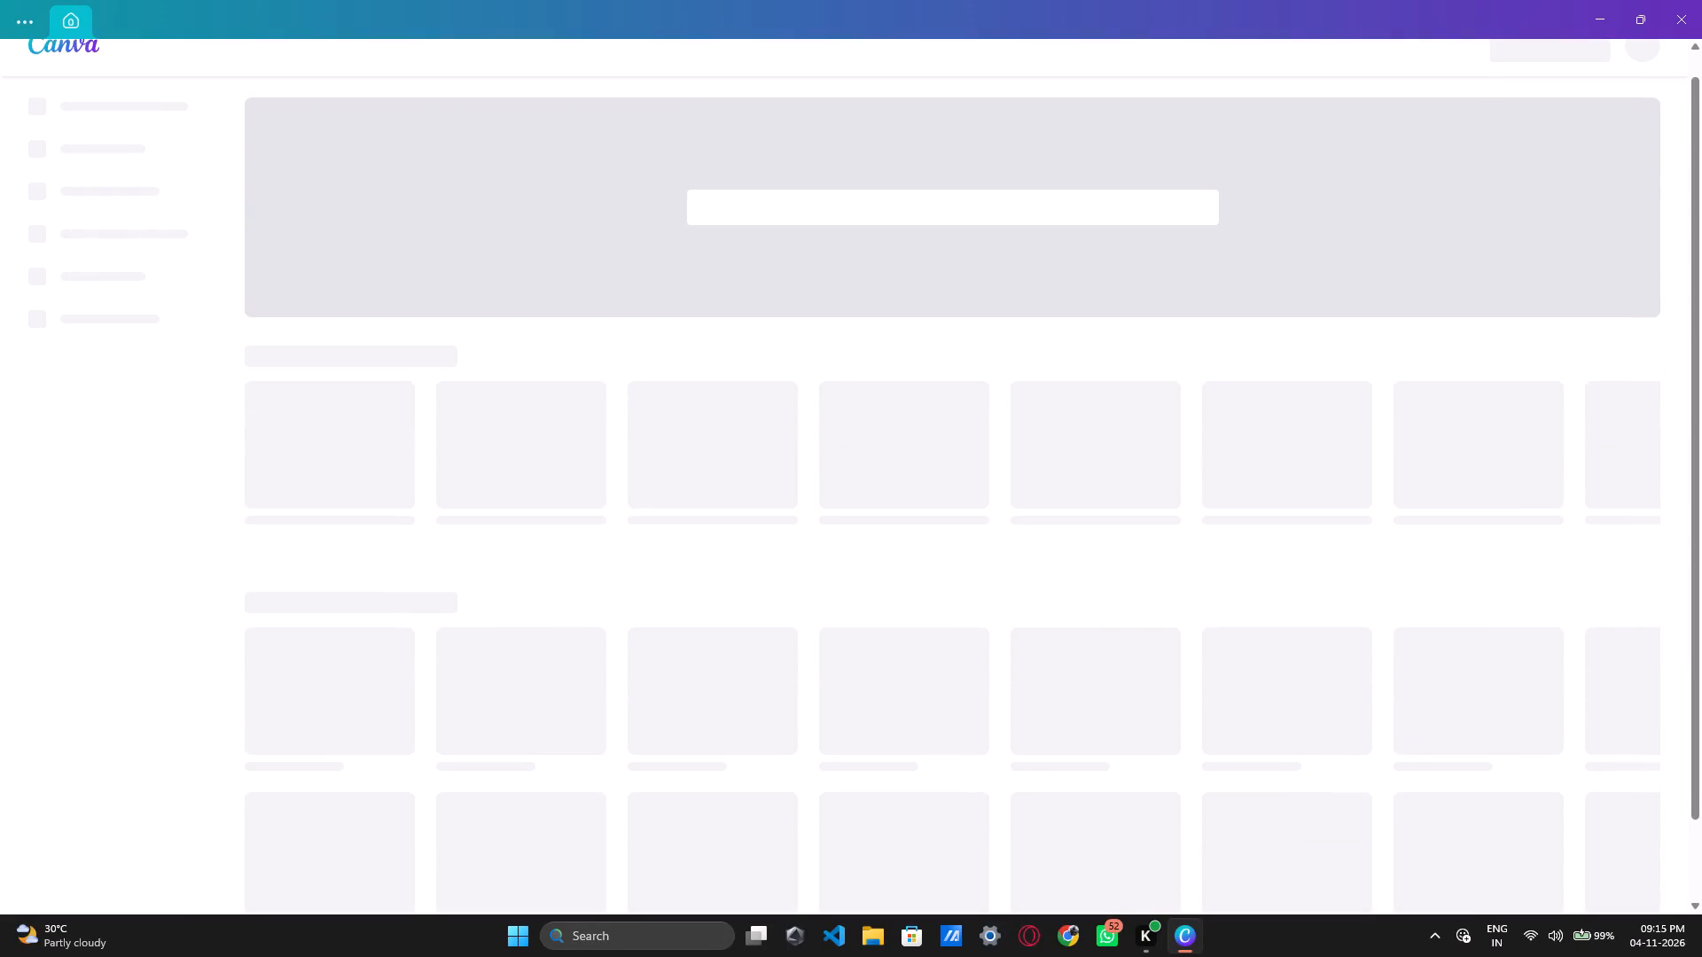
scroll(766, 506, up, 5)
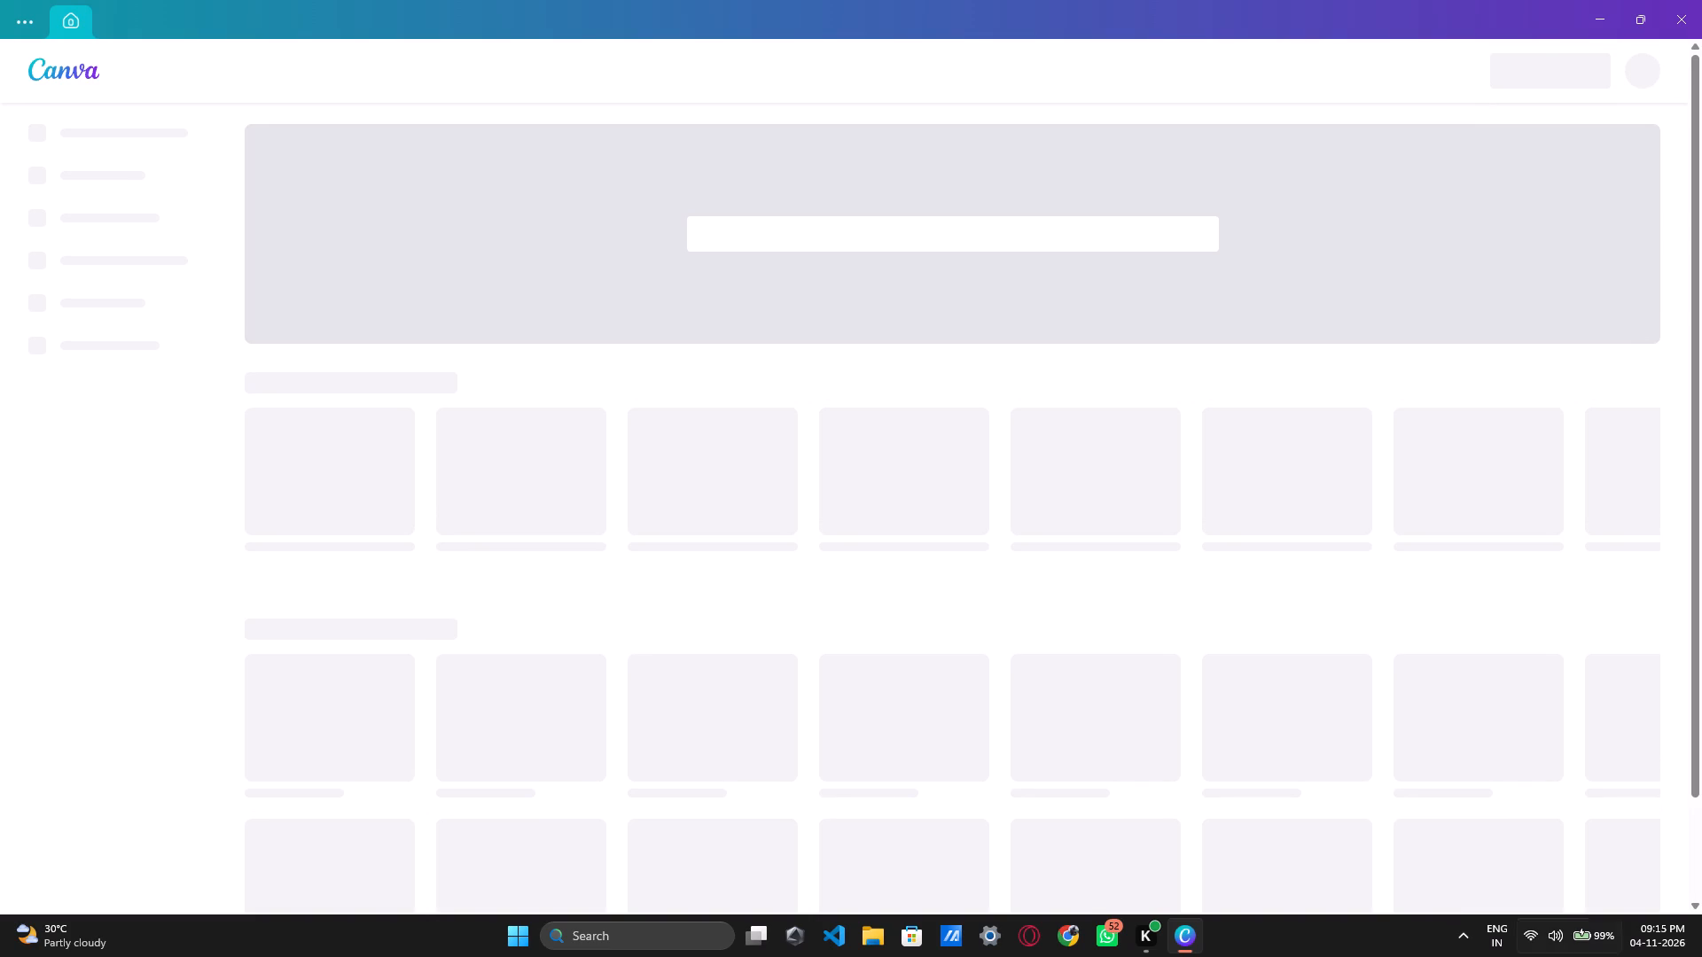
Connect the computer to the NOTE 7 PRO Wi-Fi network in place of iqoo13, with automatic connection enabled.
click(1536, 956)
click(1451, 615)
click(1475, 724)
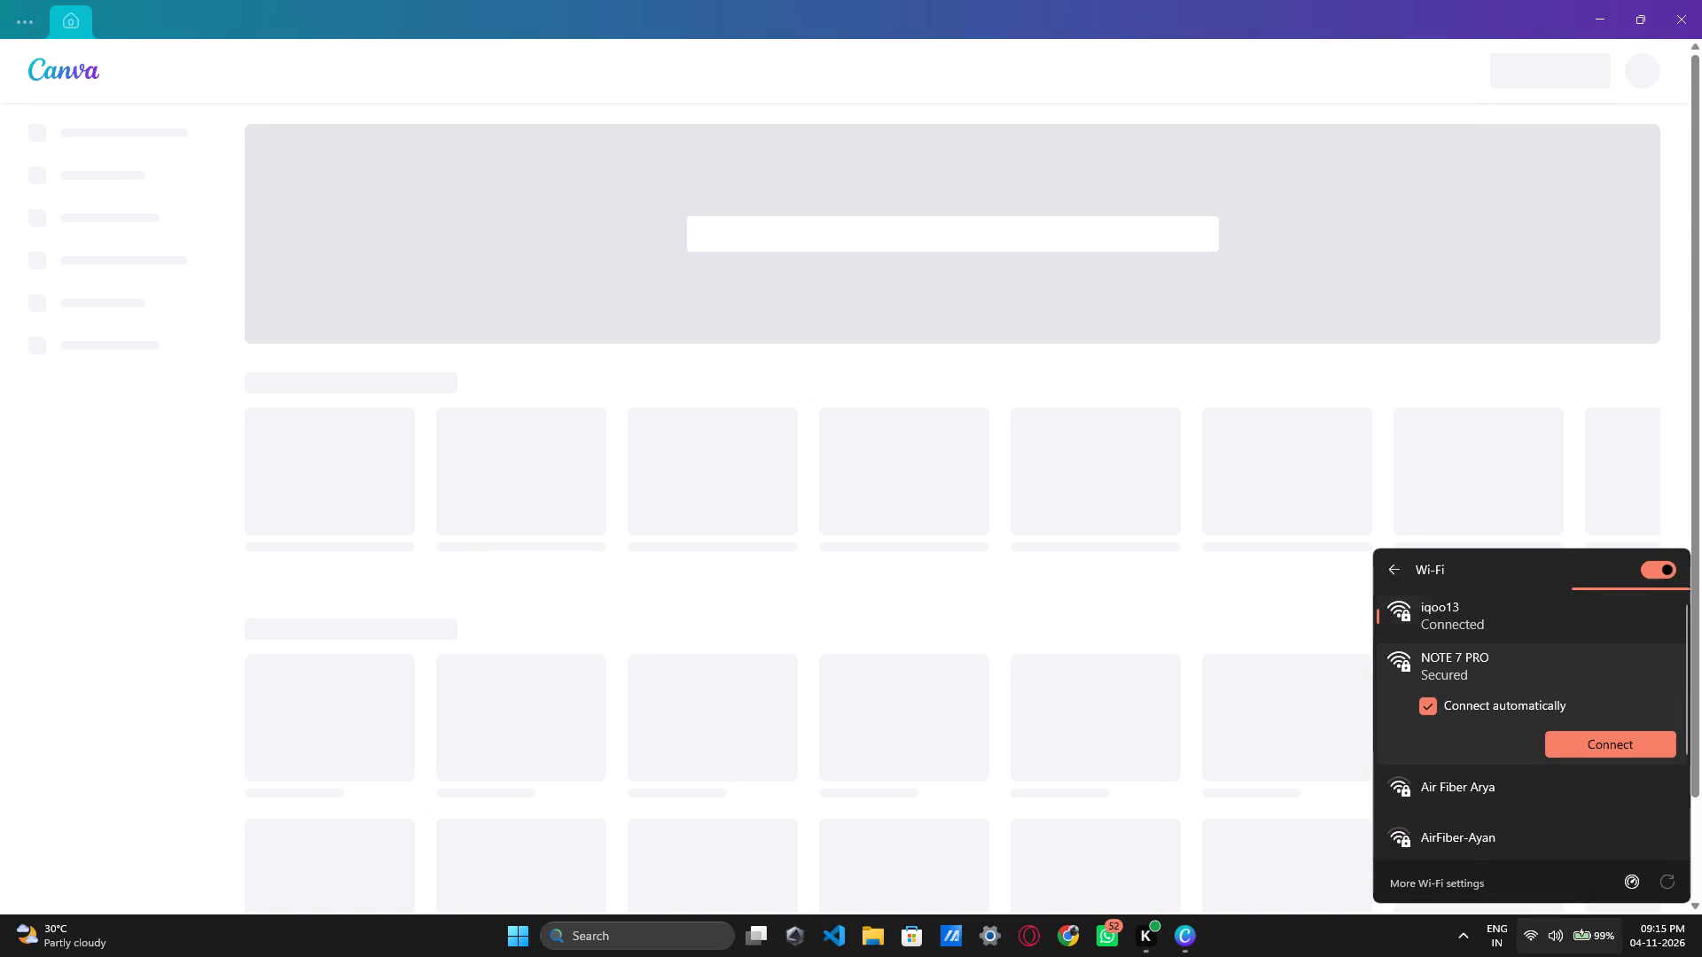
click(1611, 742)
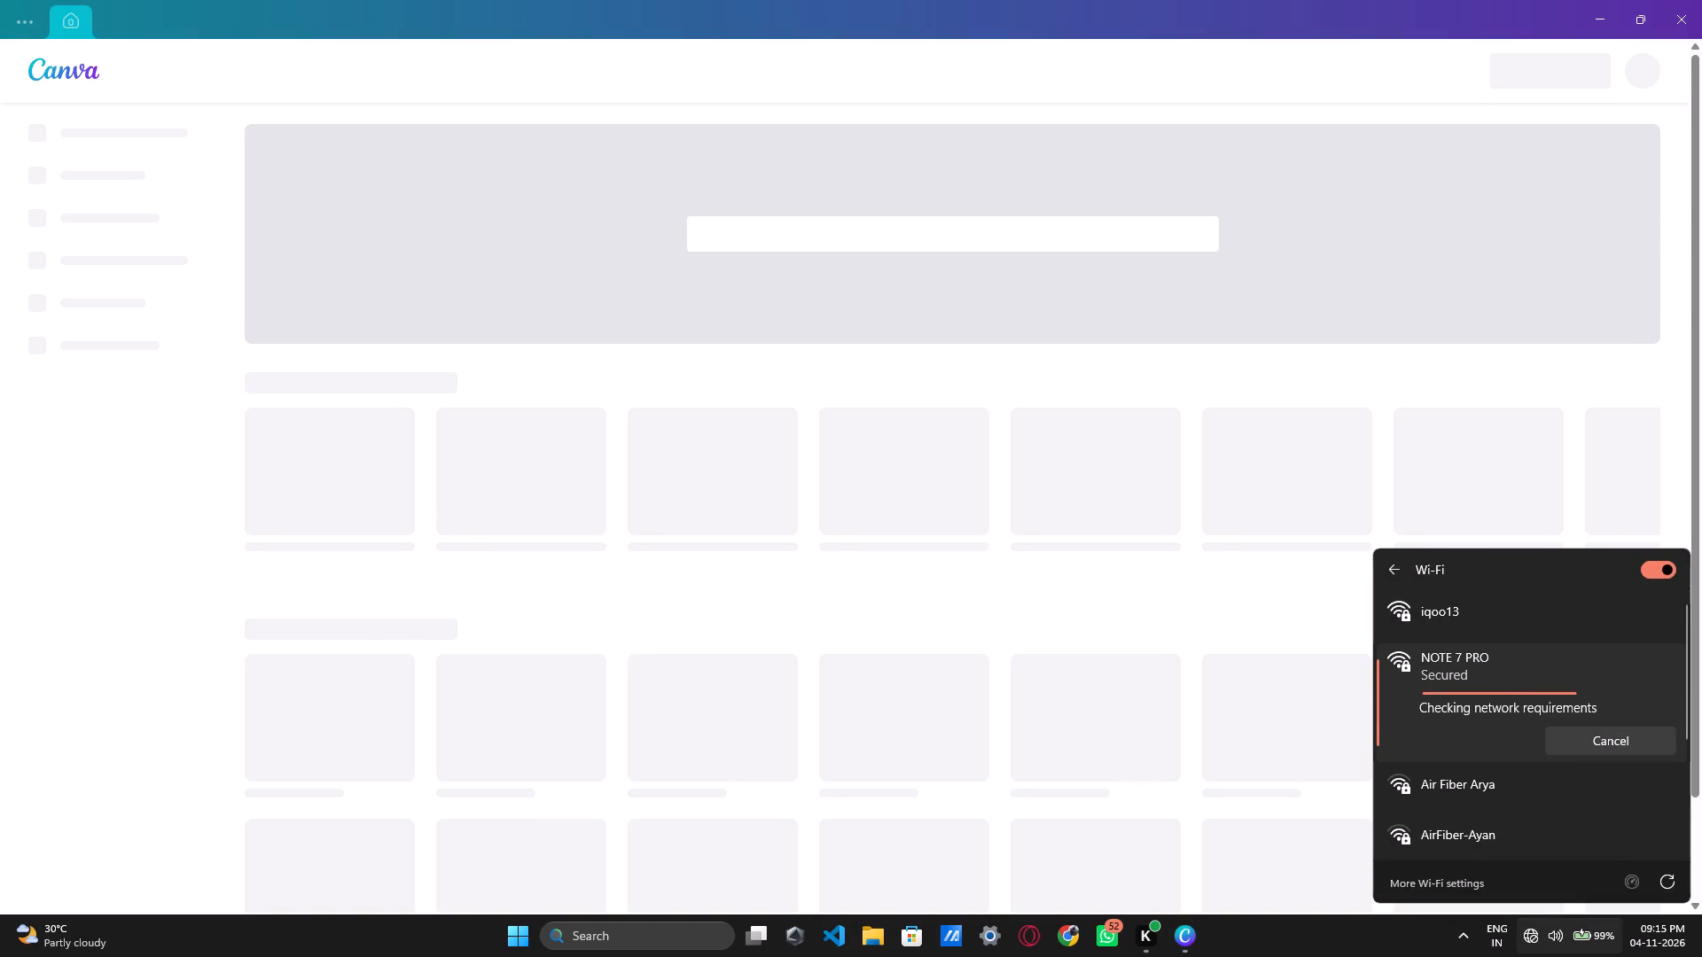
scroll(1138, 757, down, 5)
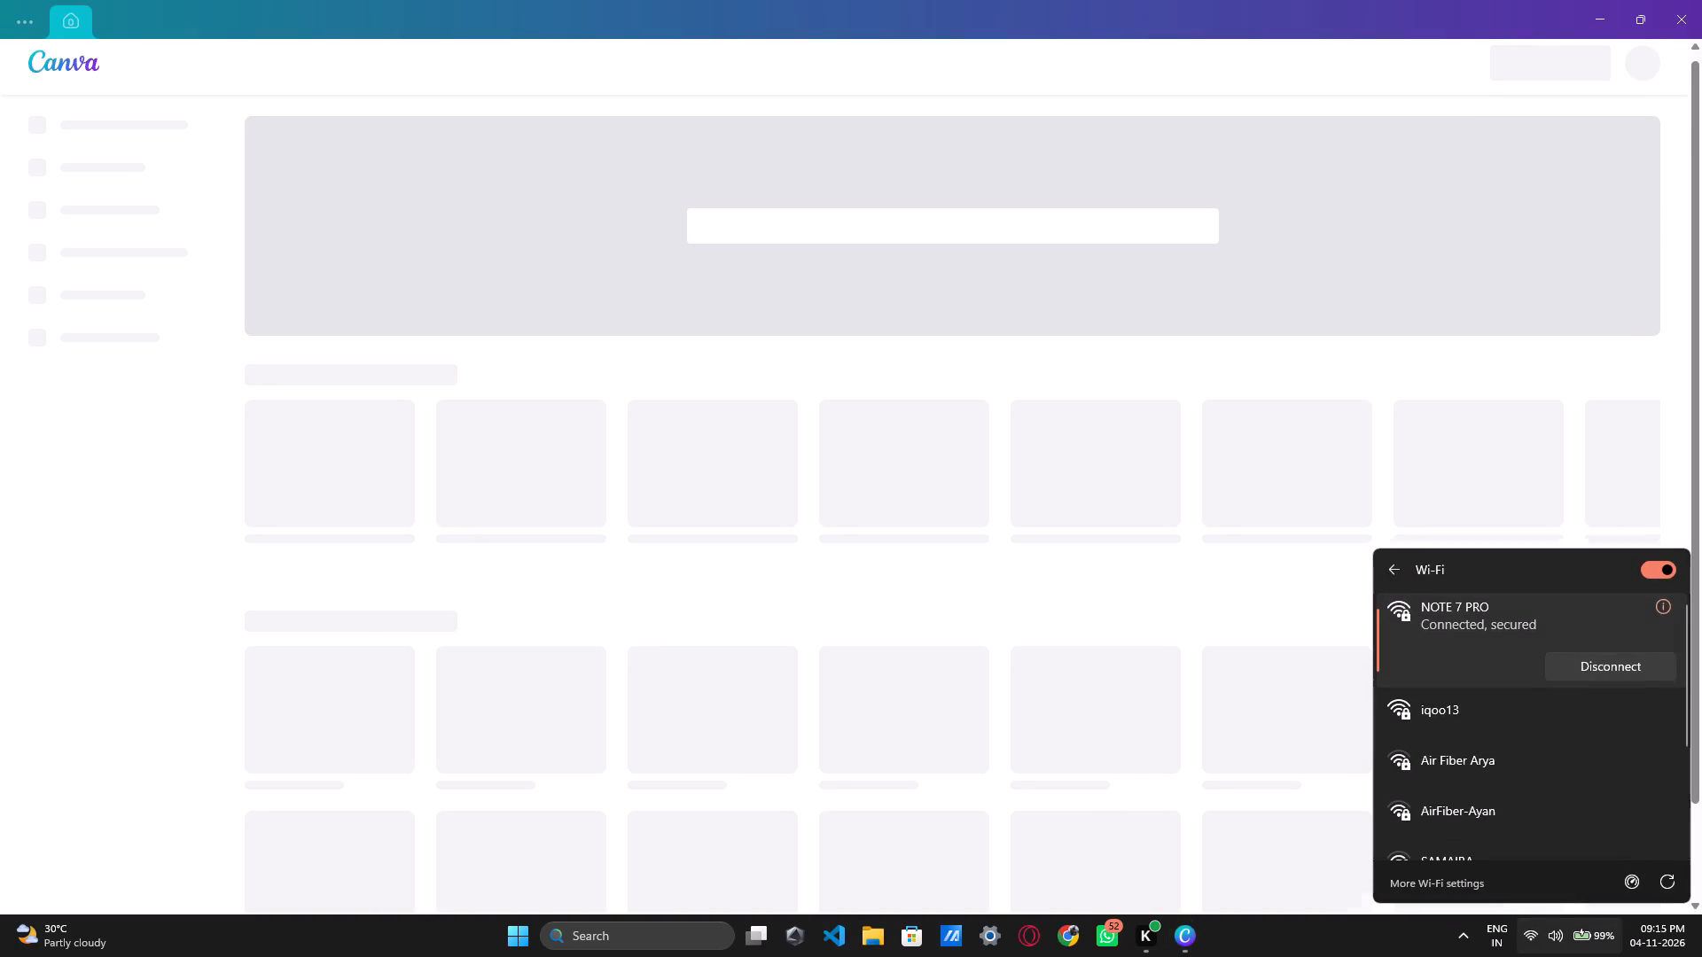
scroll(1138, 771, up, 7)
click(1153, 386)
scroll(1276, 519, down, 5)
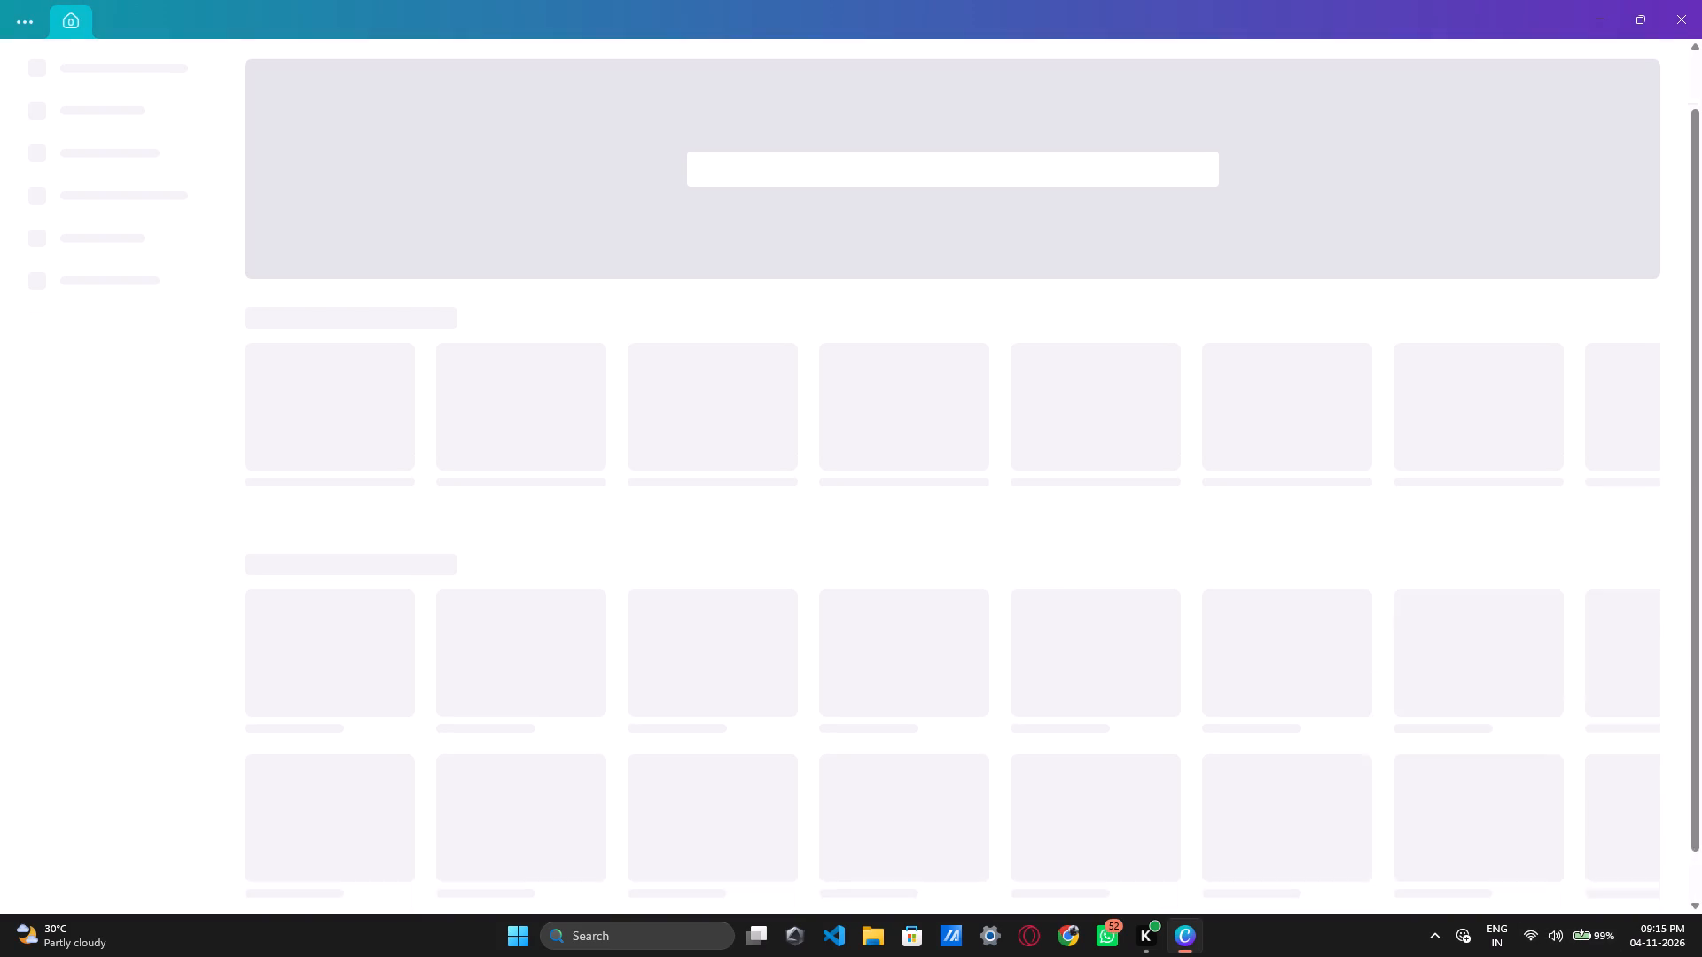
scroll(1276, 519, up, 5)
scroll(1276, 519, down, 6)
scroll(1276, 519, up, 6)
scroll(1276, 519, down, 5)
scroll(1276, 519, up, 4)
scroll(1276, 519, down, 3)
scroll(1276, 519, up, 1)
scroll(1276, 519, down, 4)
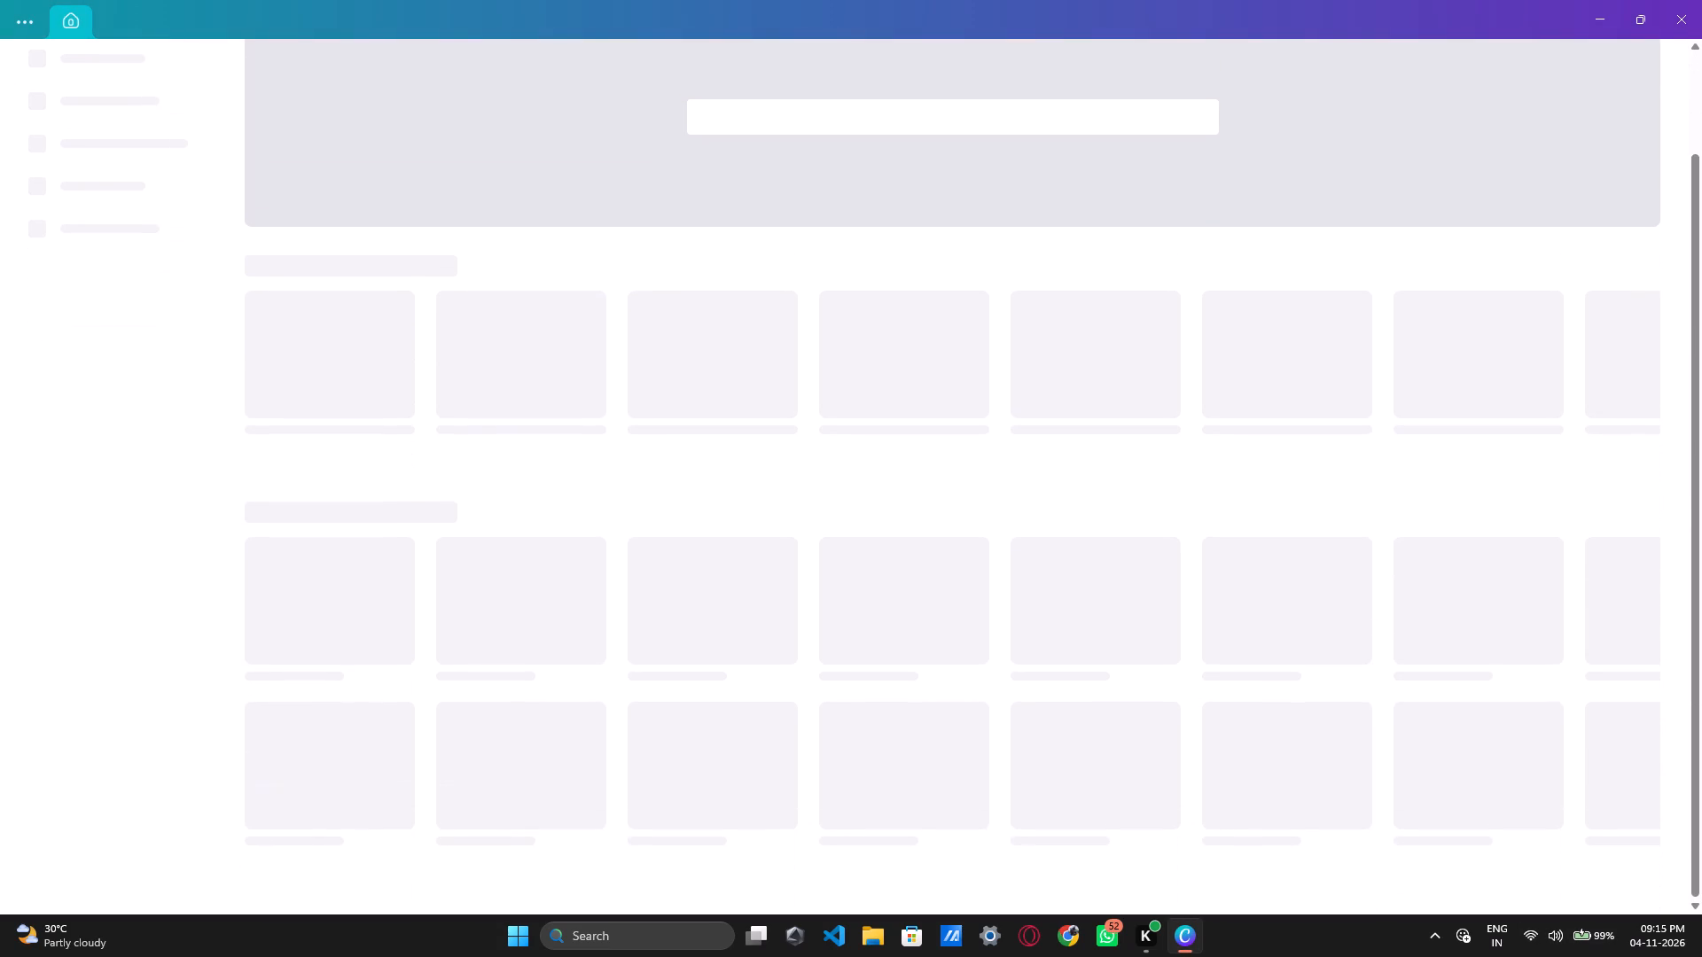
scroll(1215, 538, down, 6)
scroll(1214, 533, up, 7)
Open the home page again.
triple_click(57, 19)
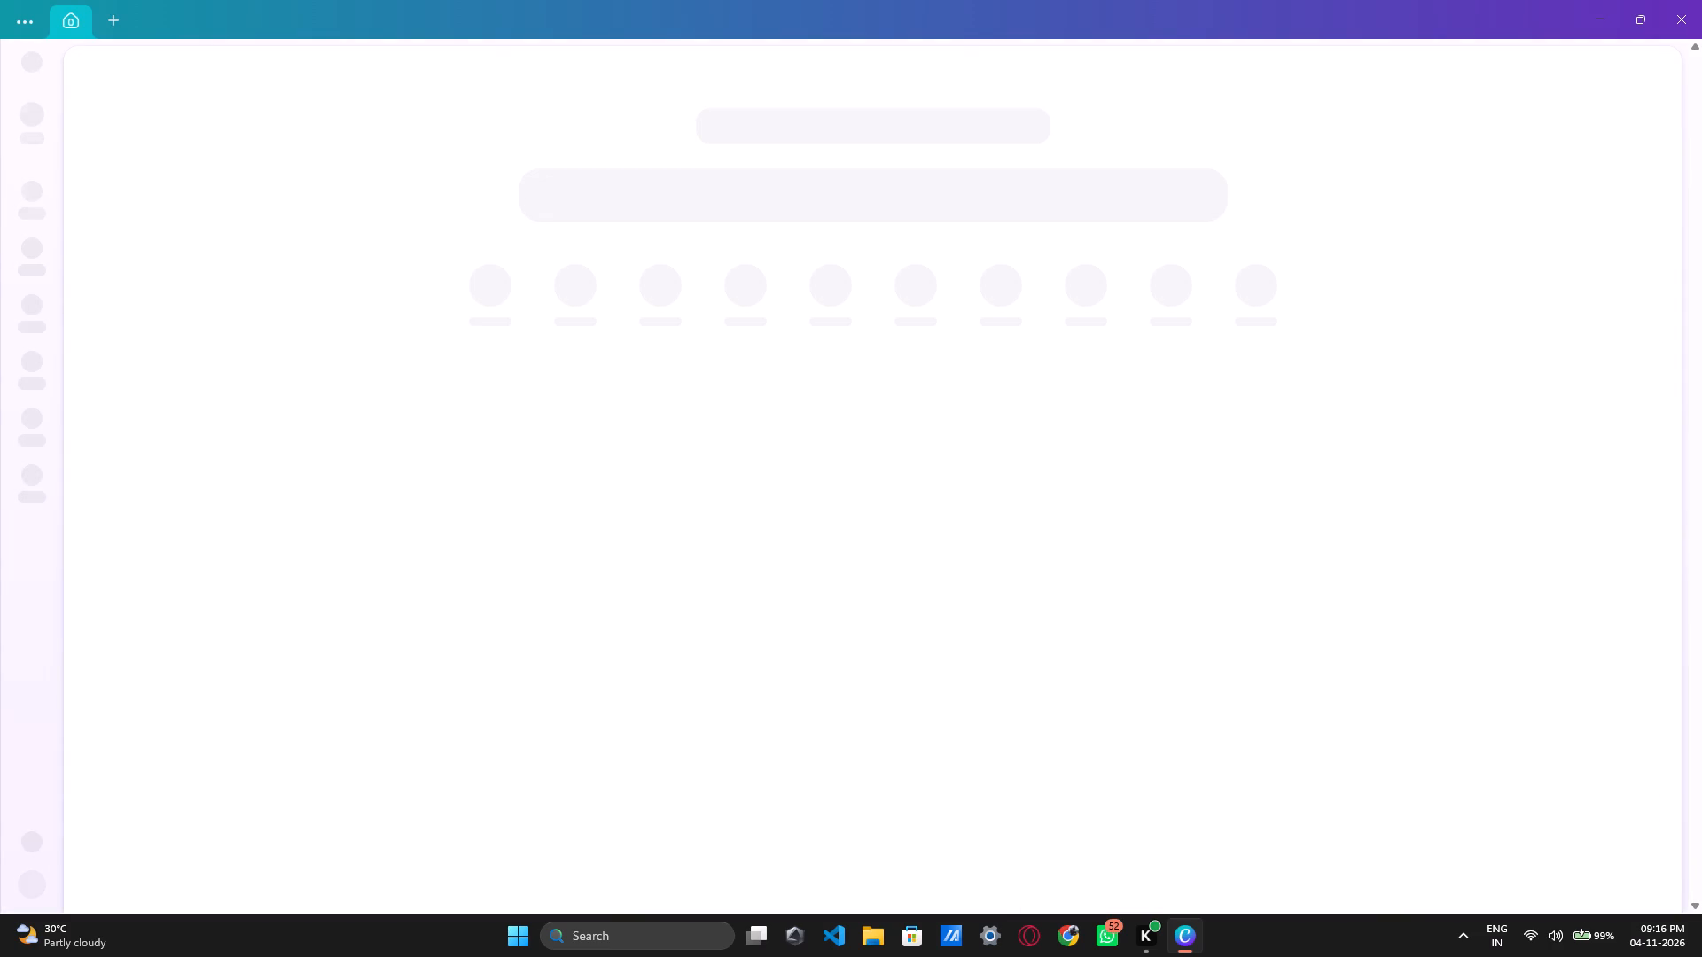
Check which Wi-Fi network the computer is connected to.
click(1550, 954)
click(1472, 611)
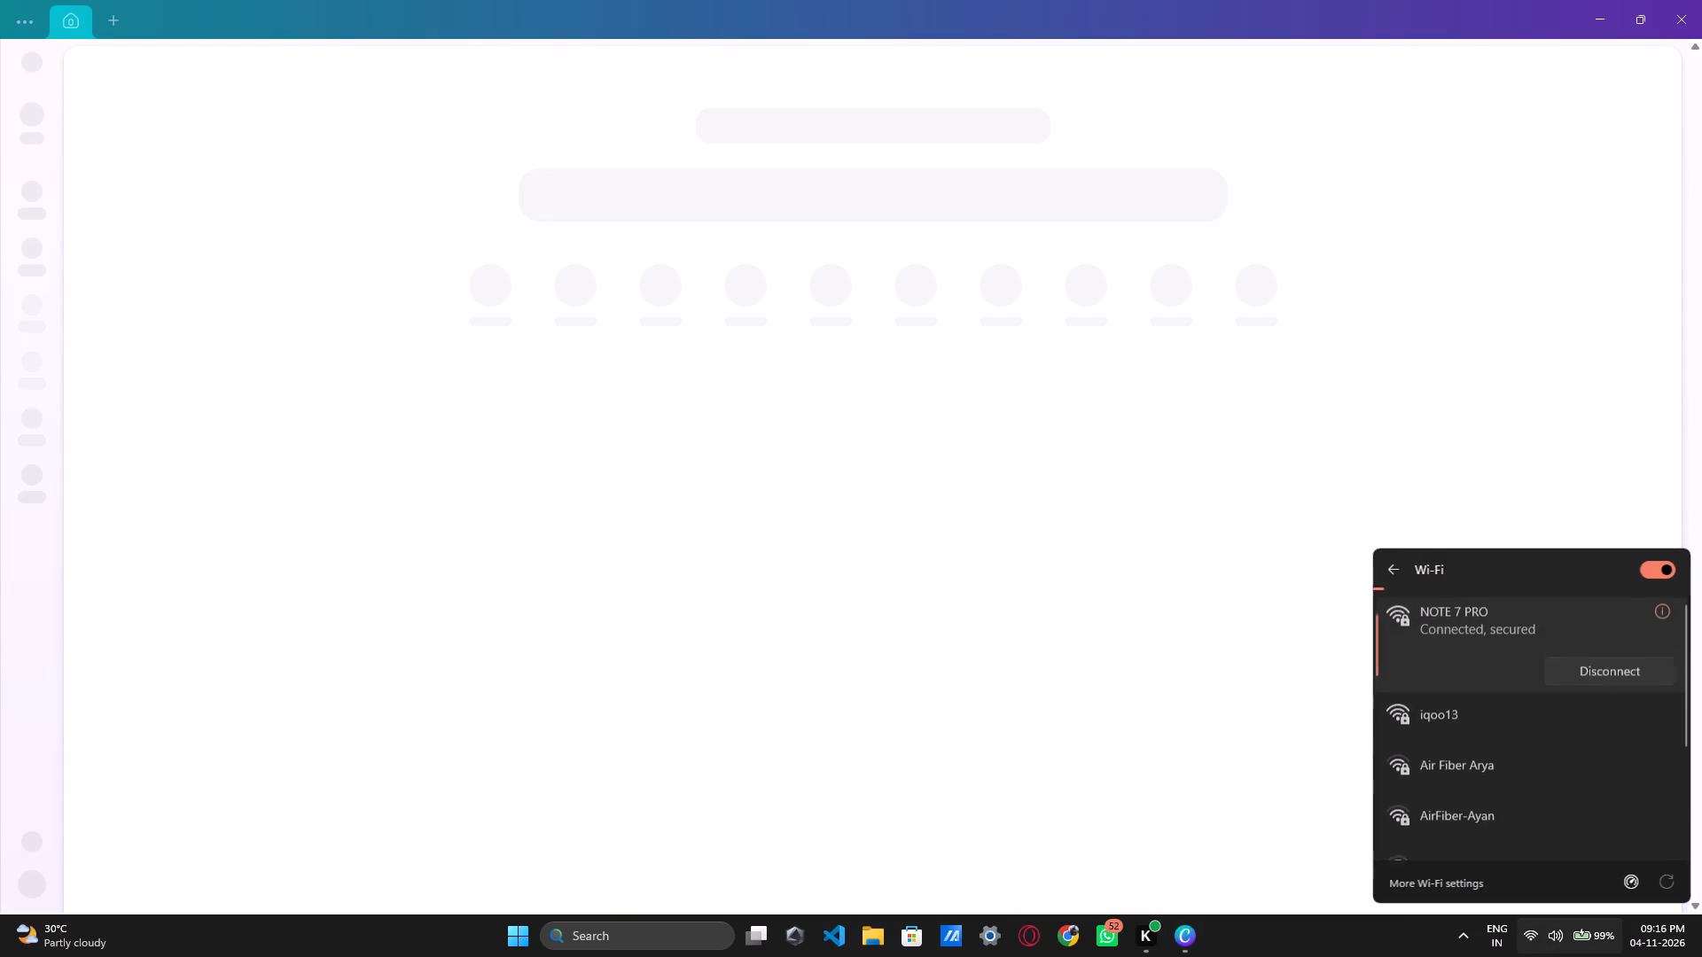
click(949, 692)
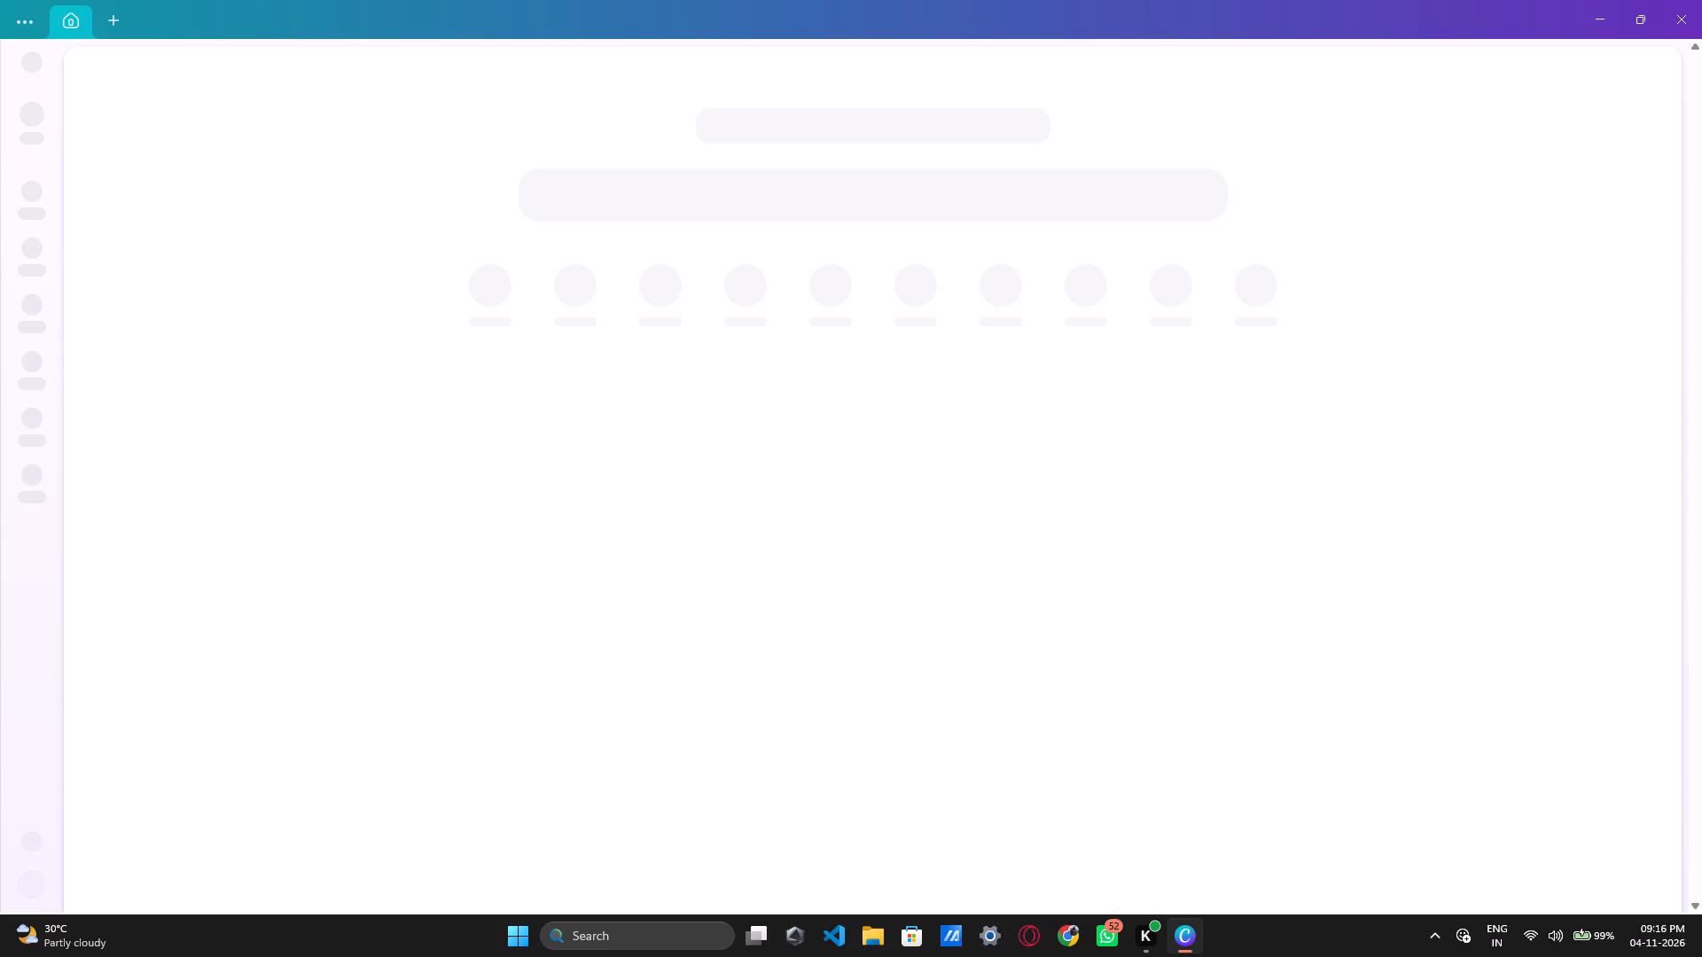
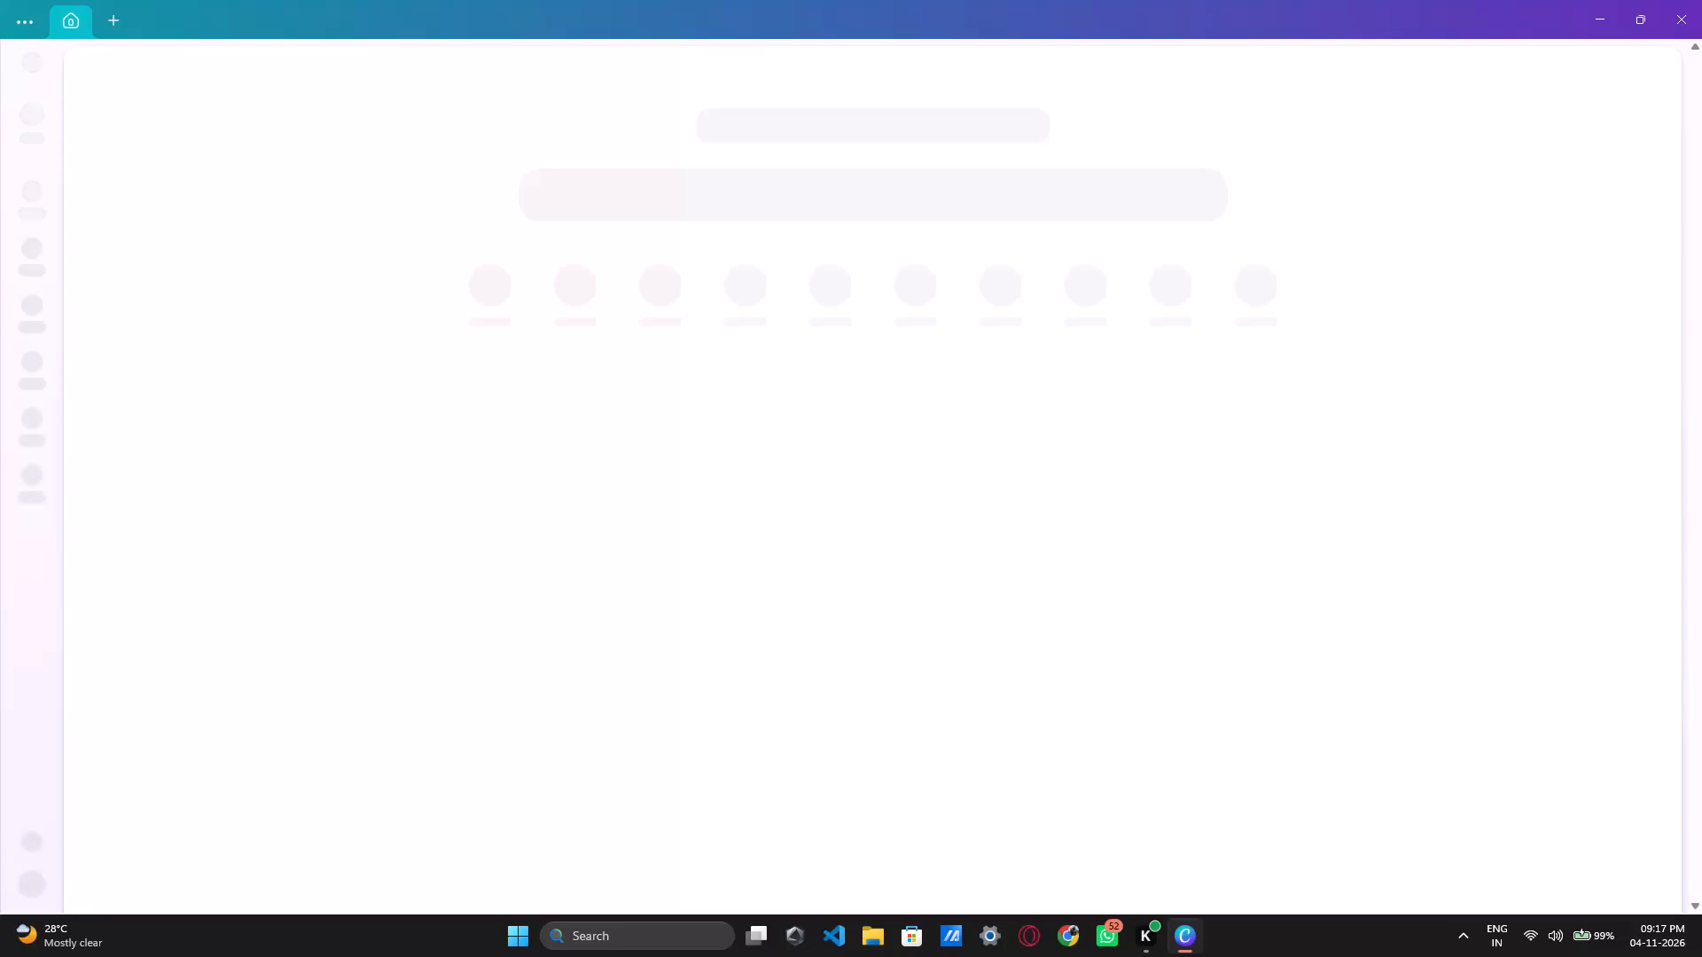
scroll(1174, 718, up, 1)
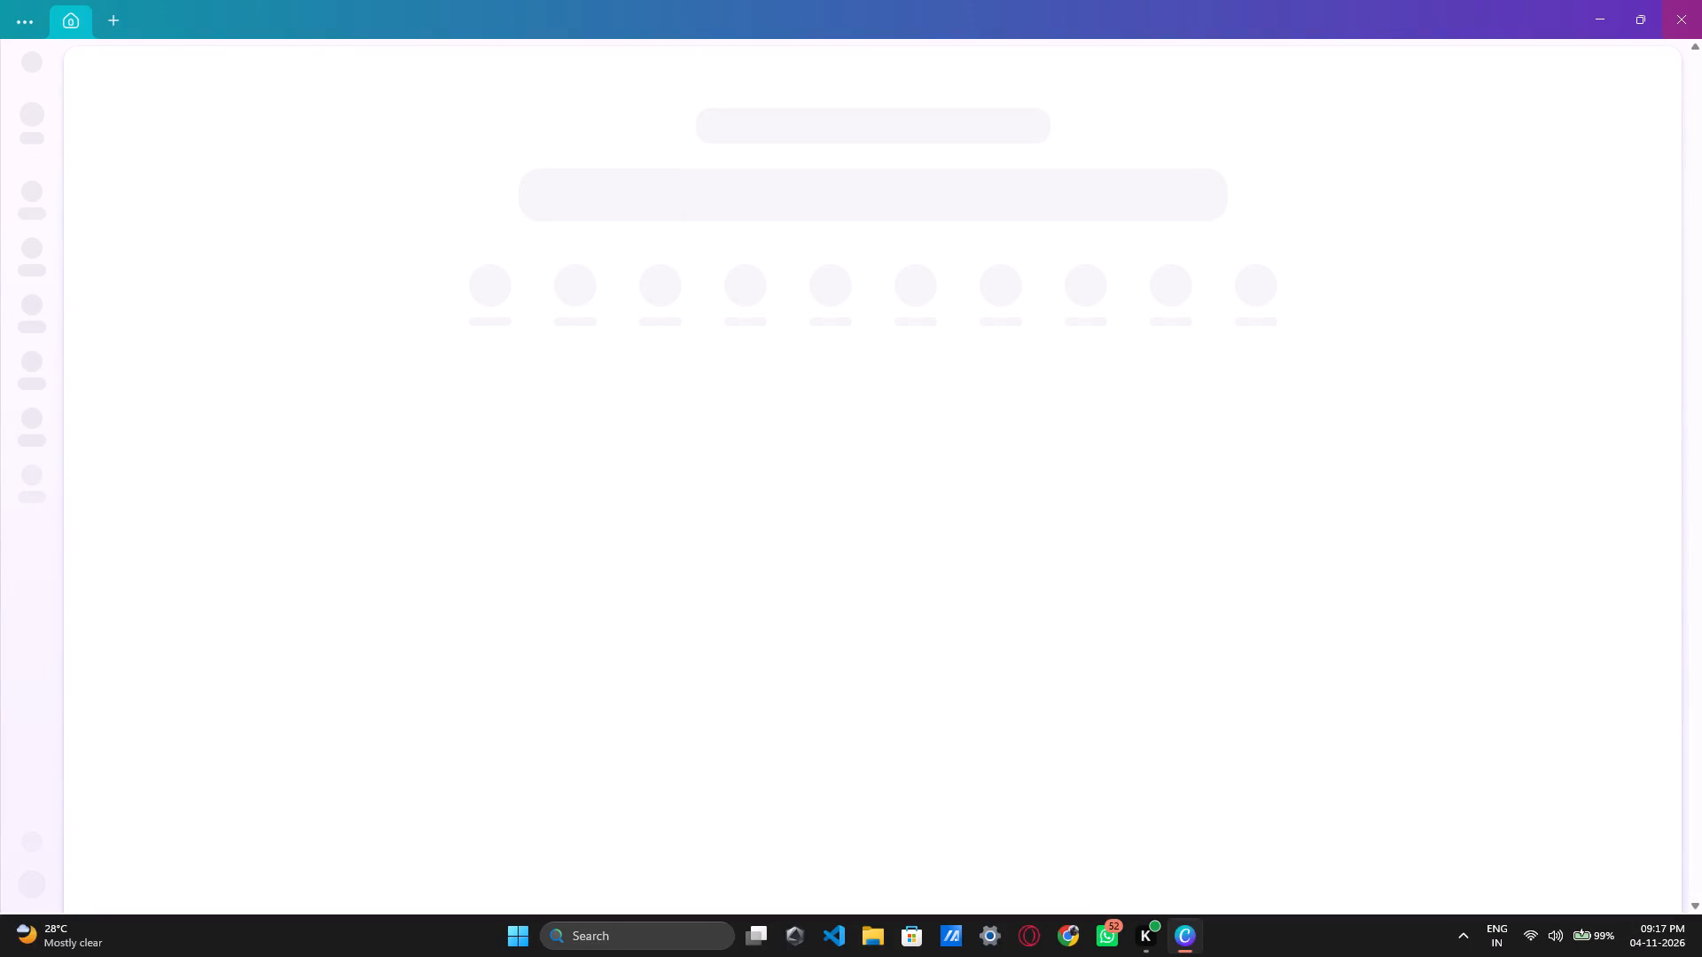